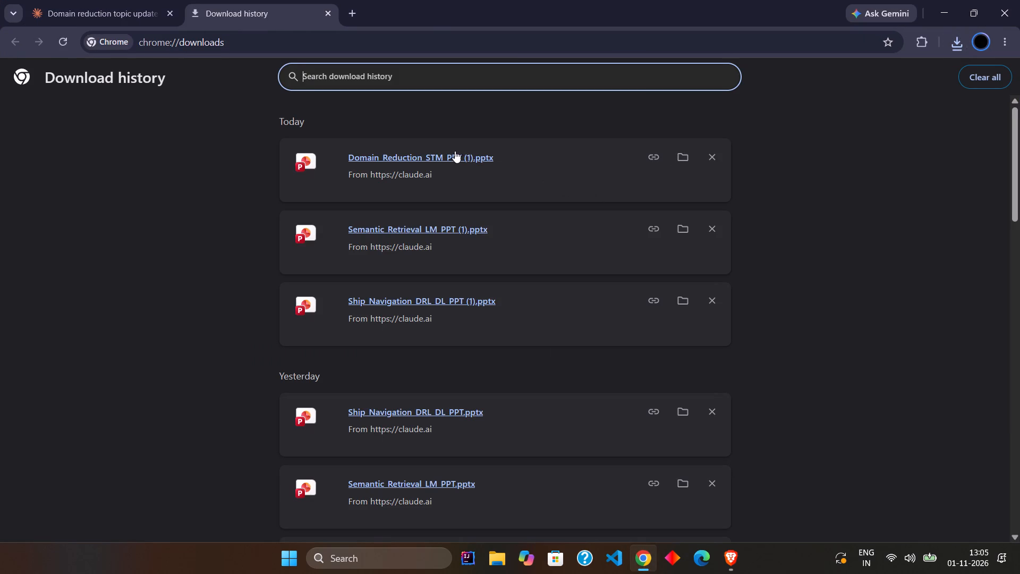
pyautogui.click(453, 157)
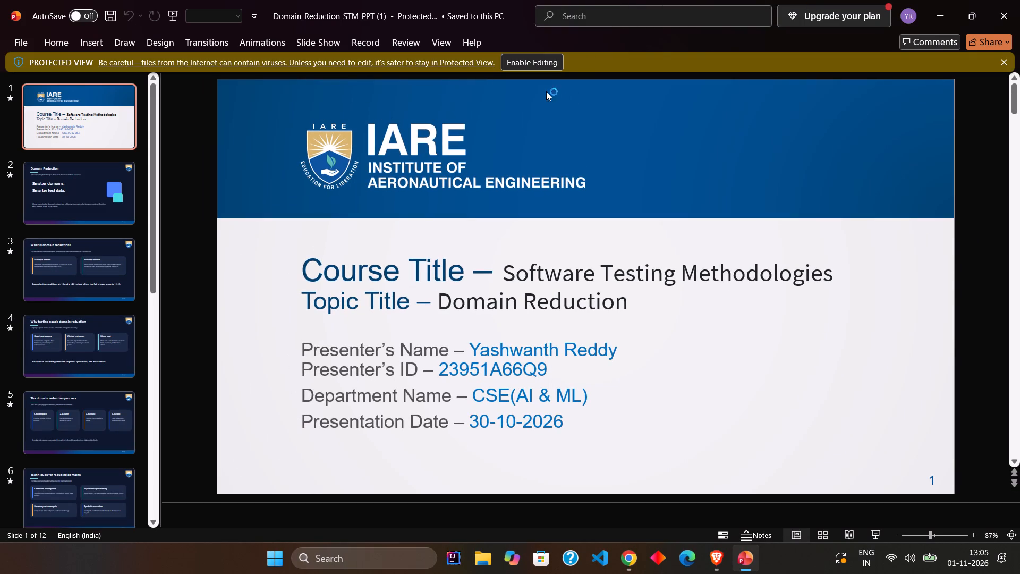
pyautogui.click(522, 60)
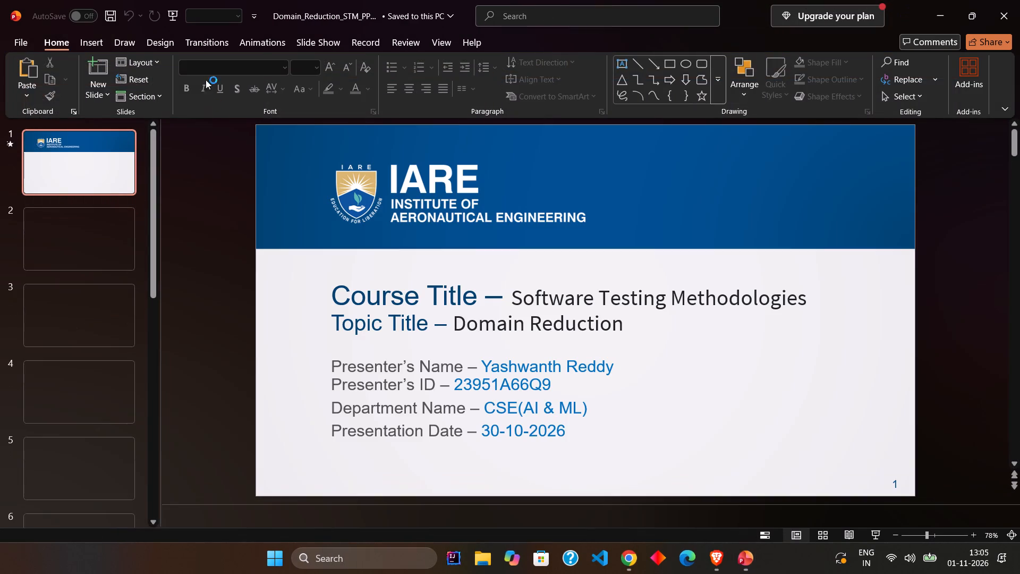
# Start recording the Domain Reduction slide show with the camera on, from slide 1.
pyautogui.click(365, 48)
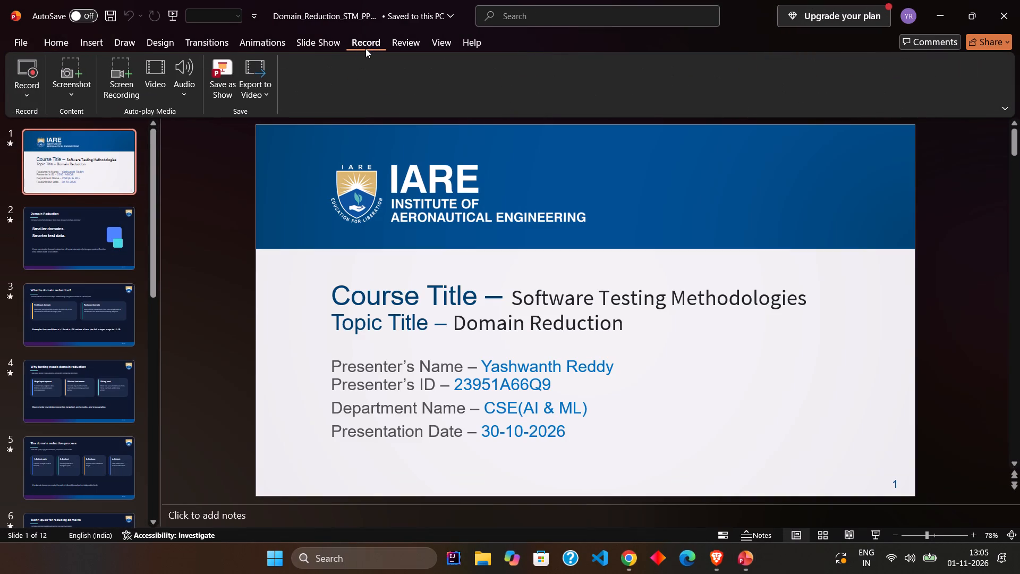
pyautogui.click(377, 42)
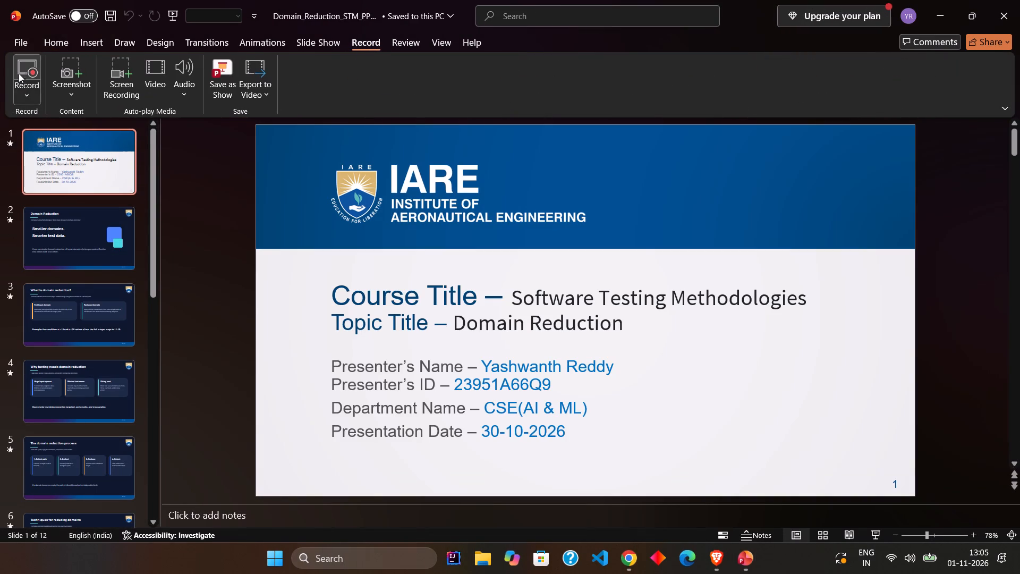
pyautogui.click(19, 72)
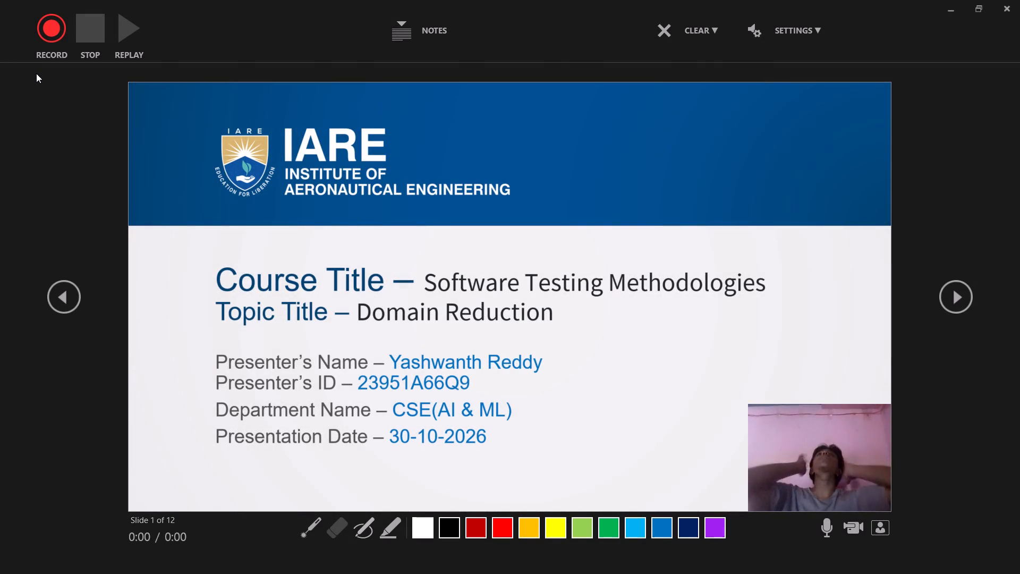
pyautogui.click(44, 36)
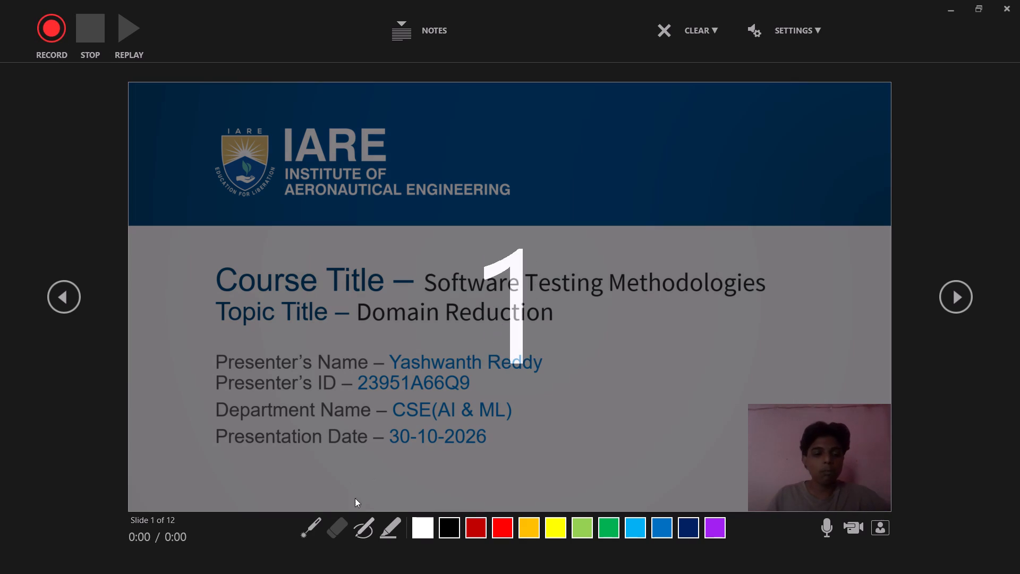
# Underline the start of "Software Testing Methodologies" on the title slide with a yellow pen stroke.
pyautogui.click(362, 519)
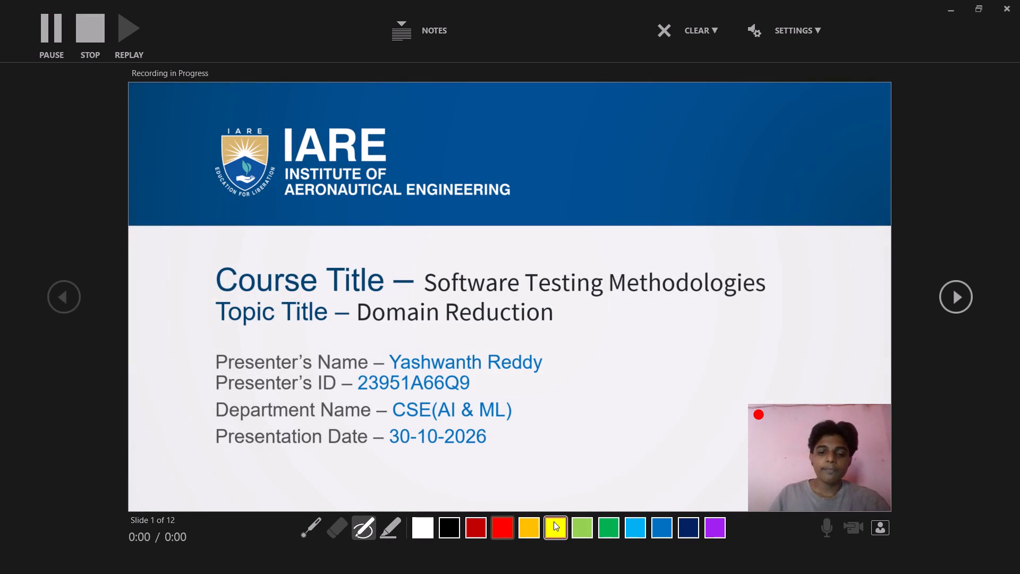
pyautogui.click(554, 522)
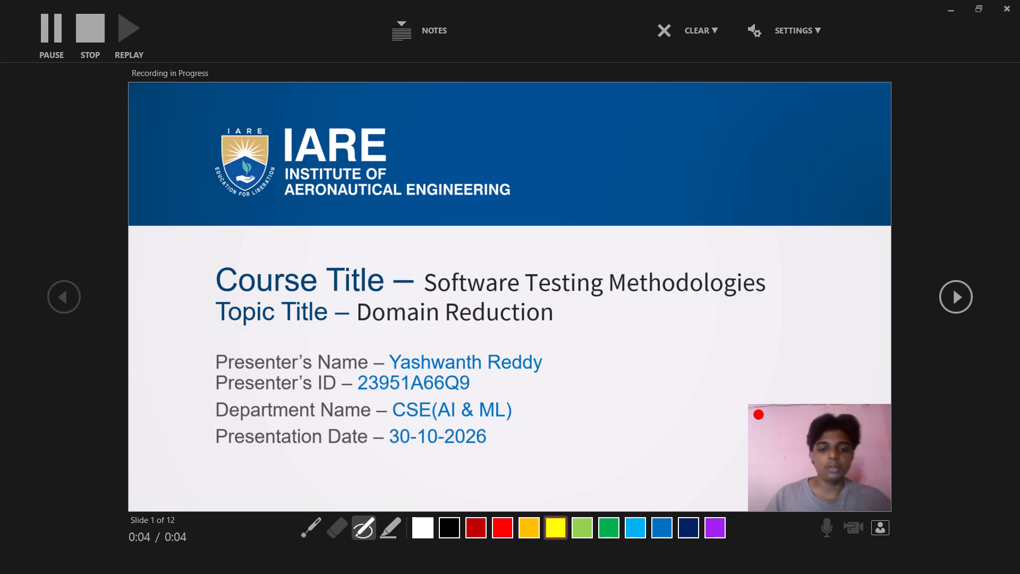
pyautogui.moveTo(423, 303); pyautogui.dragTo(447, 302)
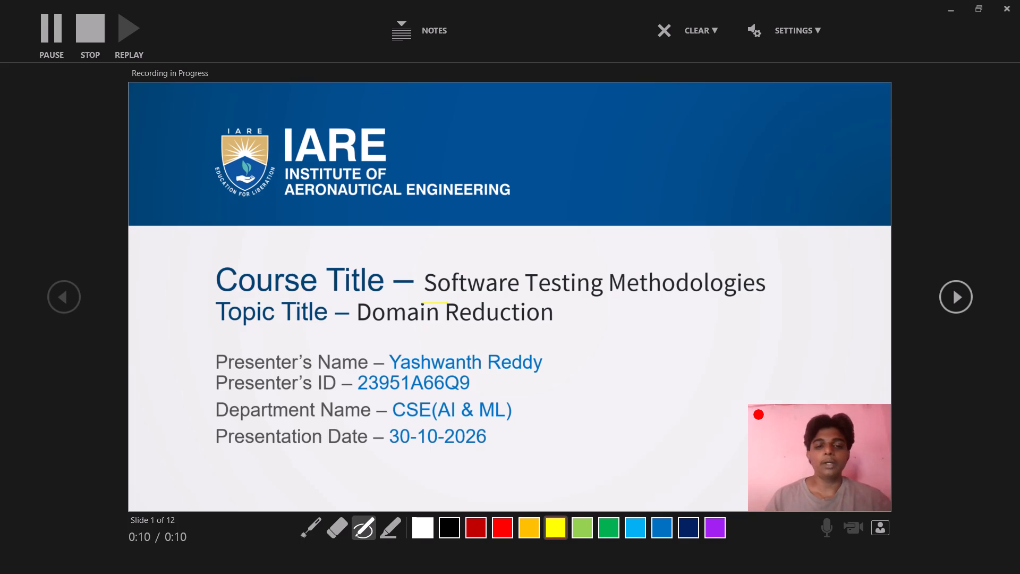
# Advance the recording to slide 2 and underline "Domain" in the title and "Software" in the subtitle in yellow.
pyautogui.click(957, 288)
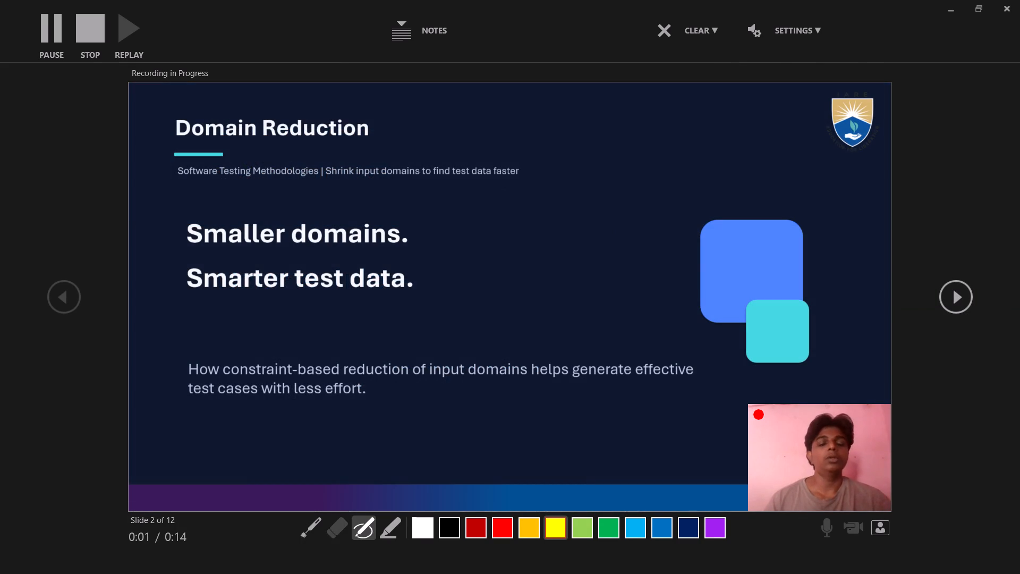
pyautogui.moveTo(190, 141); pyautogui.dragTo(209, 141)
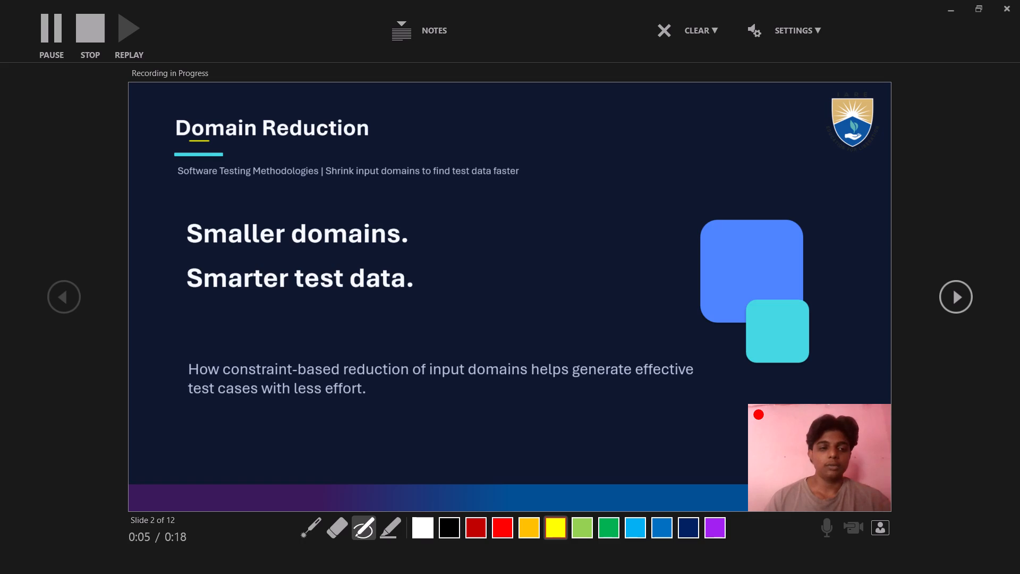
pyautogui.moveTo(200, 187); pyautogui.dragTo(214, 183)
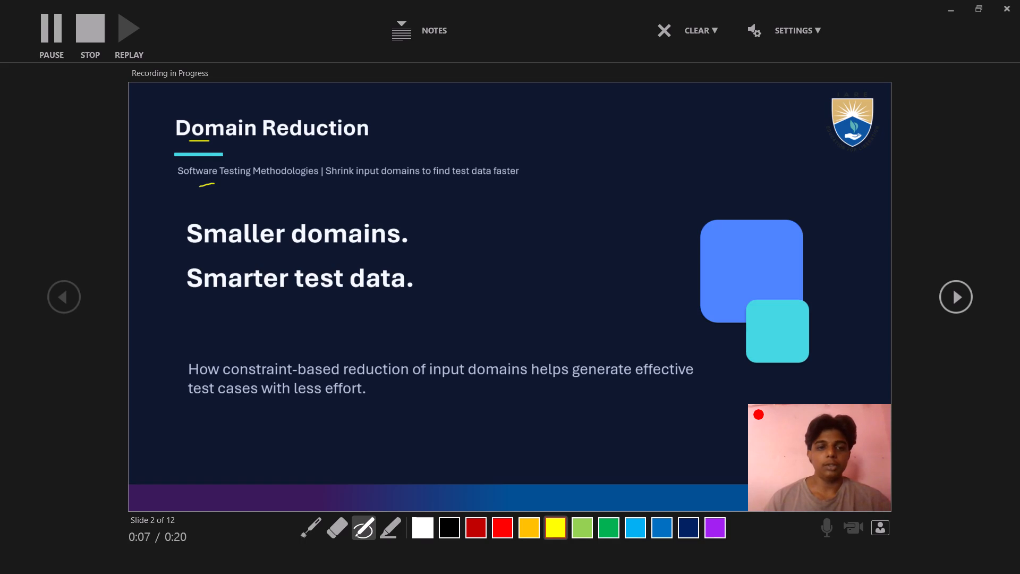
pyautogui.moveTo(214, 183); pyautogui.dragTo(214, 183)
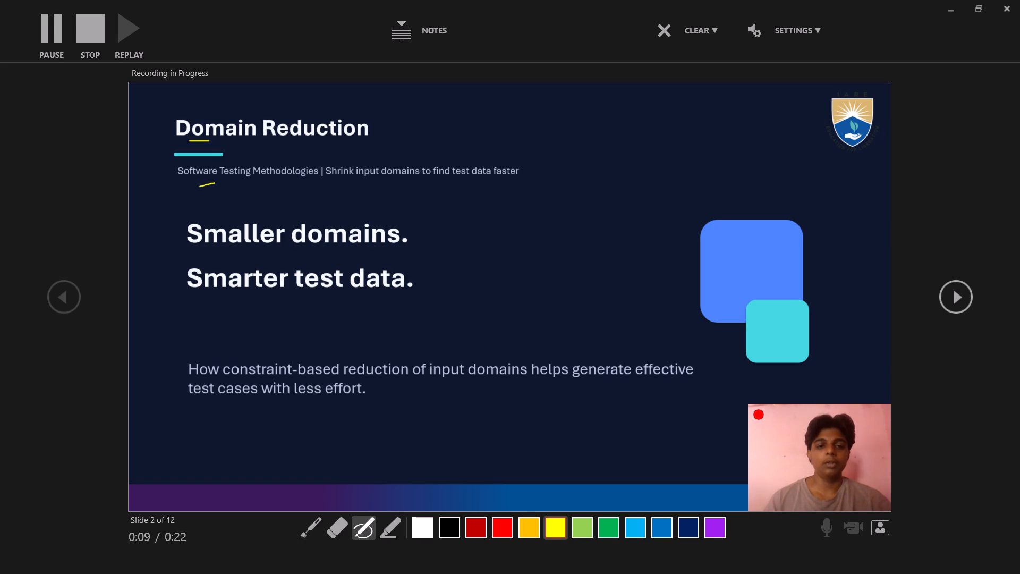
# Pause the recording on slide 2 and resume it.
pyautogui.moveTo(35, 32); pyautogui.dragTo(54, 27)
pyautogui.click(54, 27)
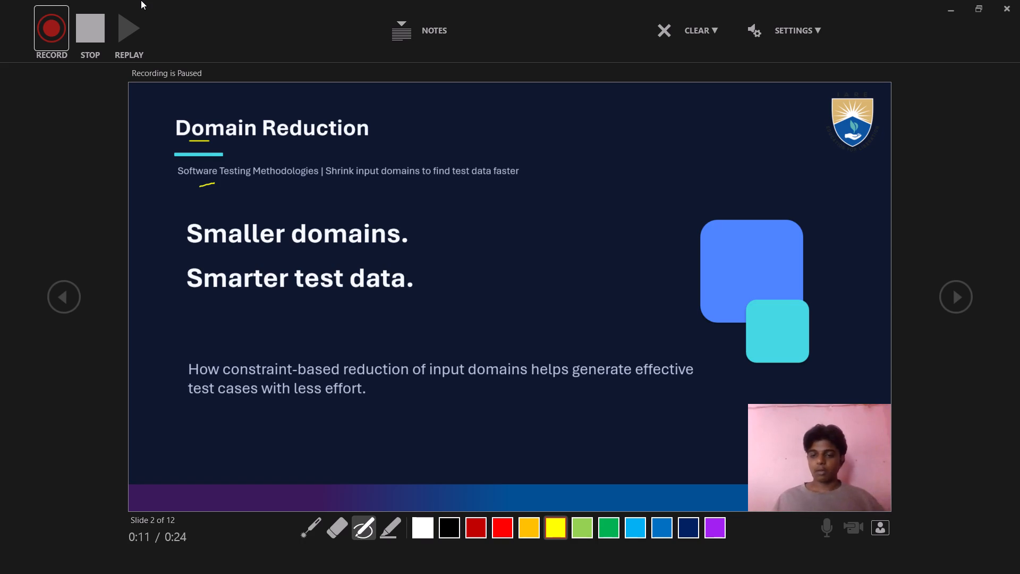
pyautogui.click(49, 22)
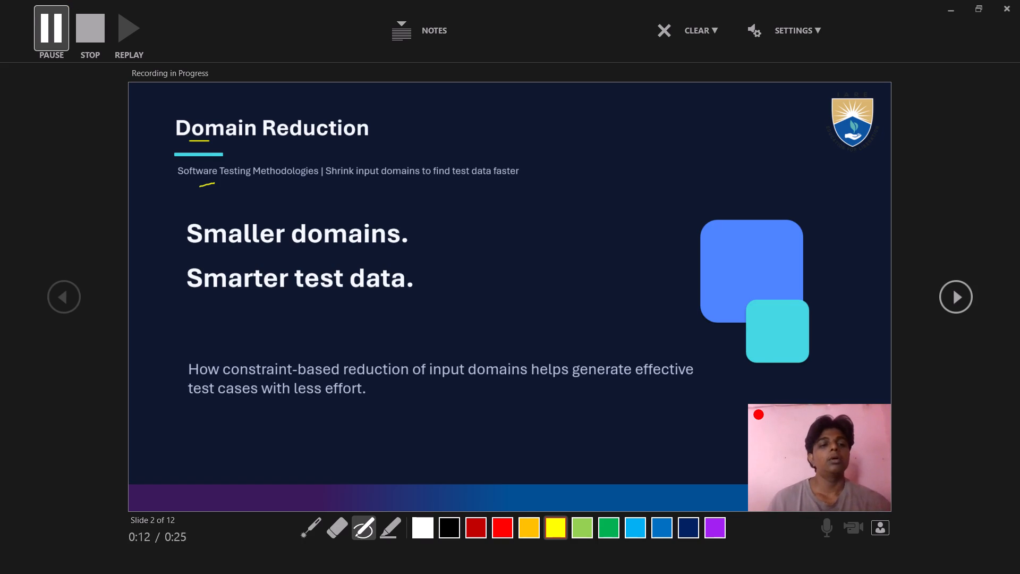
# Draw a yellow pen mark from the start of "Smaller domains." down to "Smarter test data." on slide 2.
pyautogui.moveTo(195, 240); pyautogui.dragTo(184, 265)
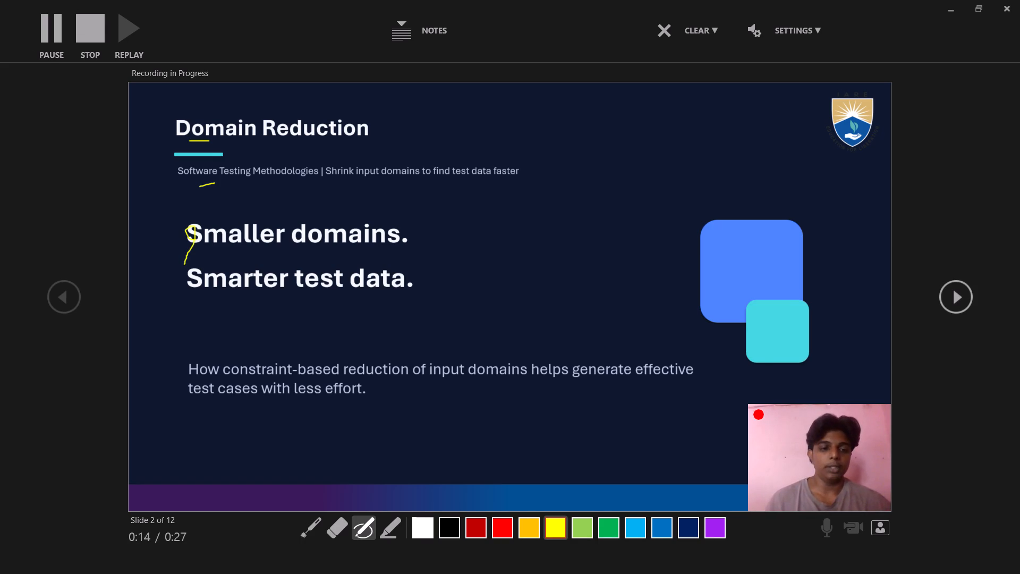
pyautogui.moveTo(184, 265); pyautogui.dragTo(183, 267)
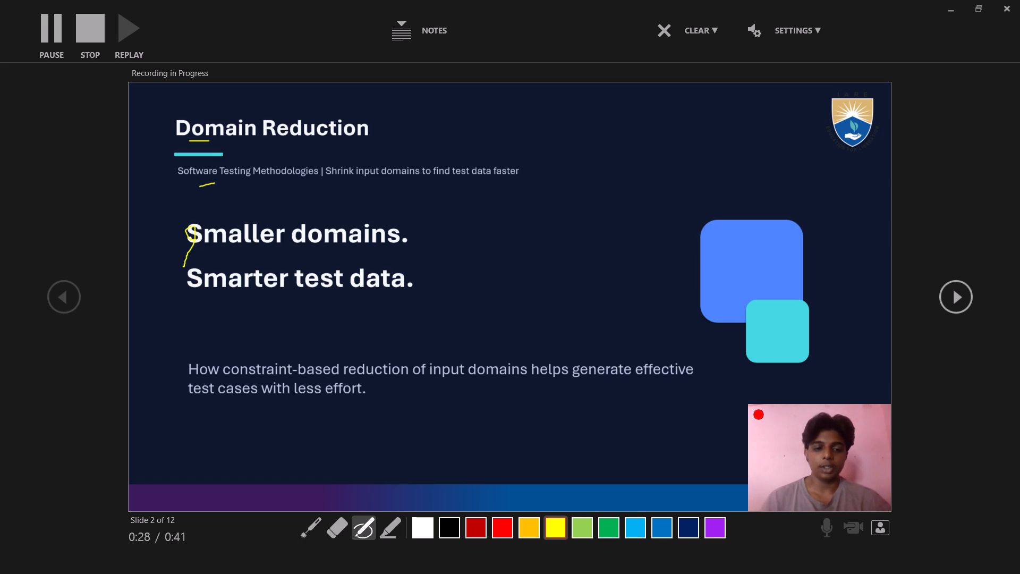
# Advance the recording to slide 3 and underline "domain" in the title and "Domain" in the sentence below in yellow.
pyautogui.hscroll(4, 716, 252)
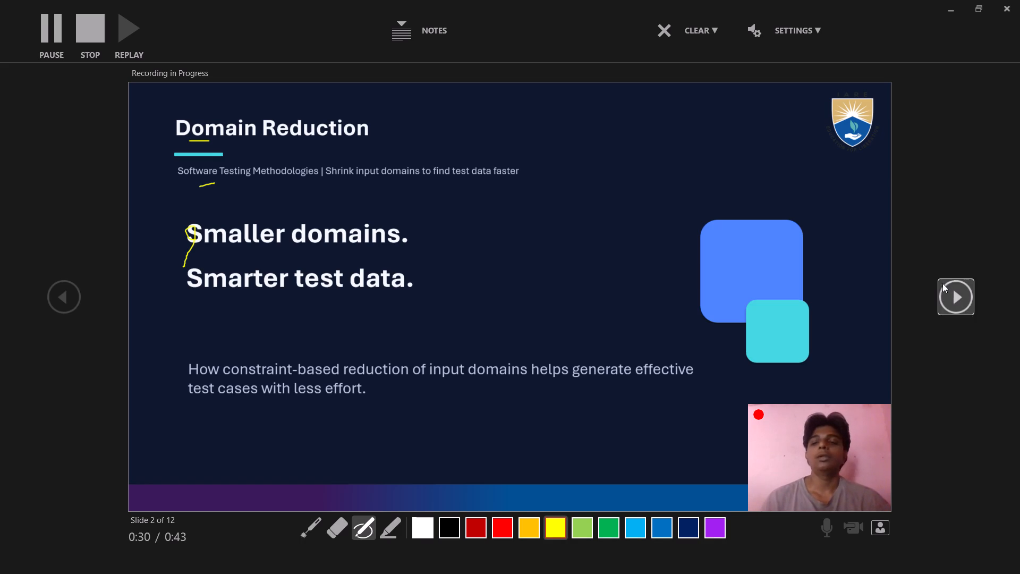
pyautogui.click(959, 294)
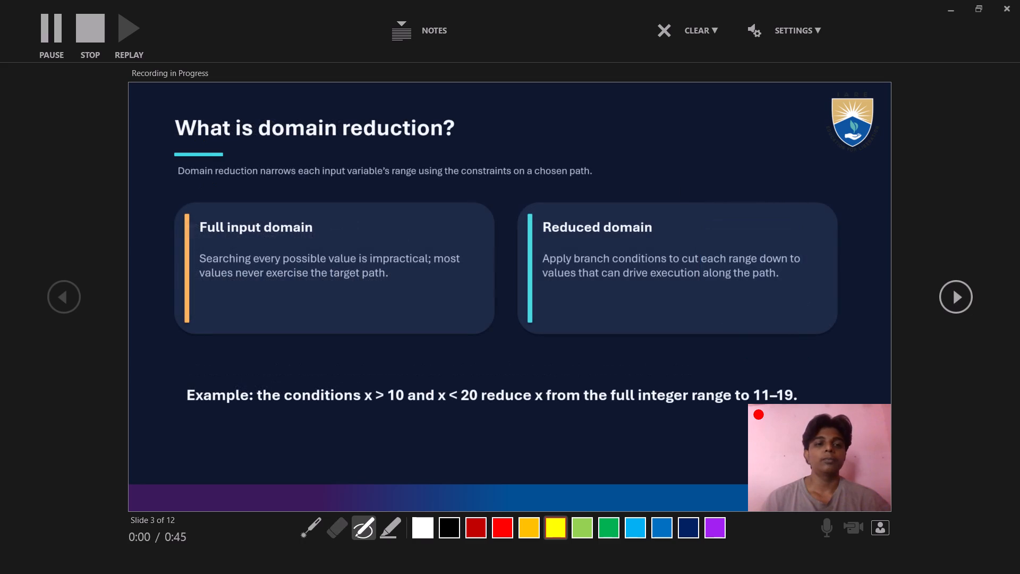
pyautogui.moveTo(290, 144); pyautogui.dragTo(312, 142)
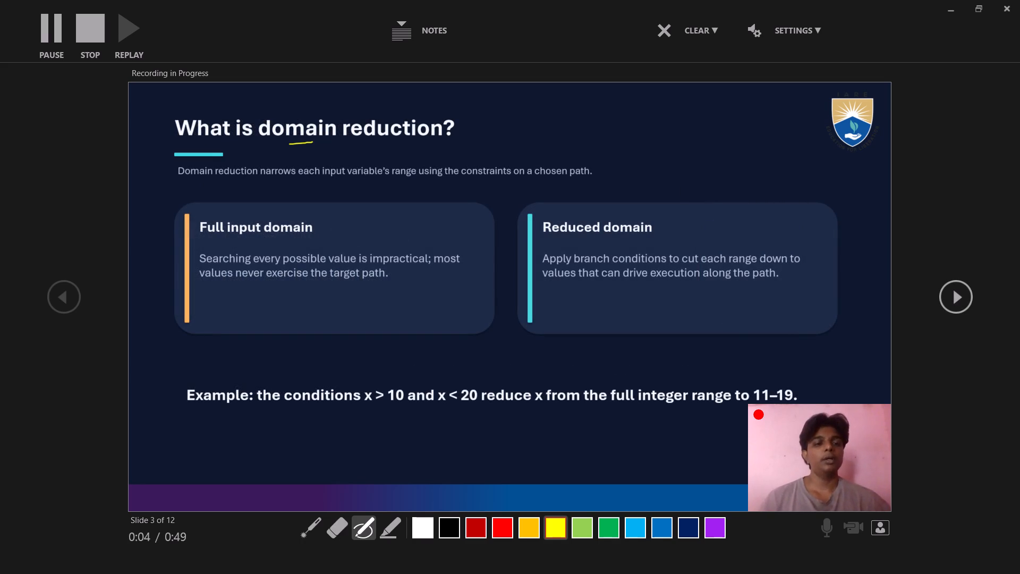
pyautogui.moveTo(178, 180); pyautogui.dragTo(195, 179)
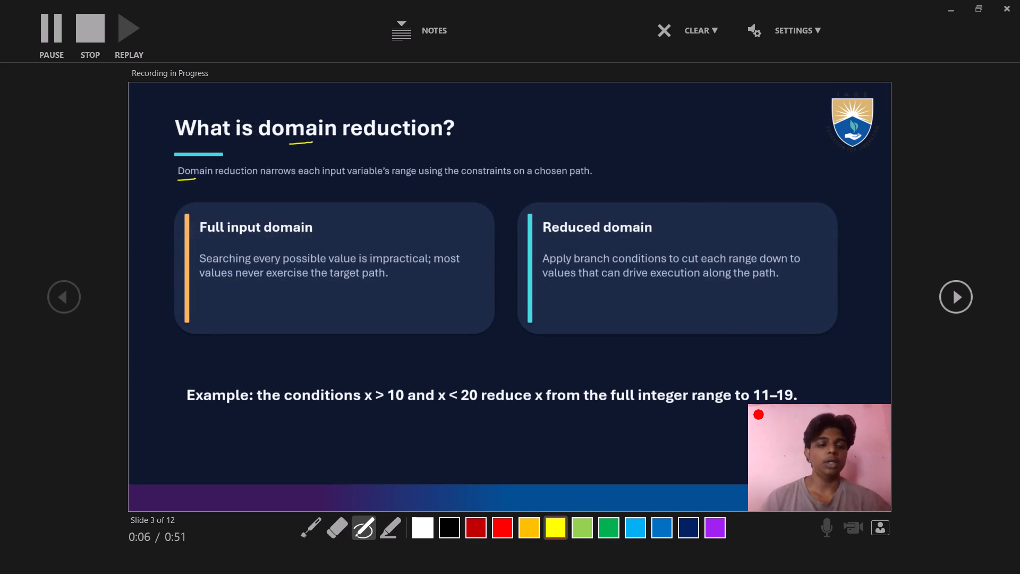
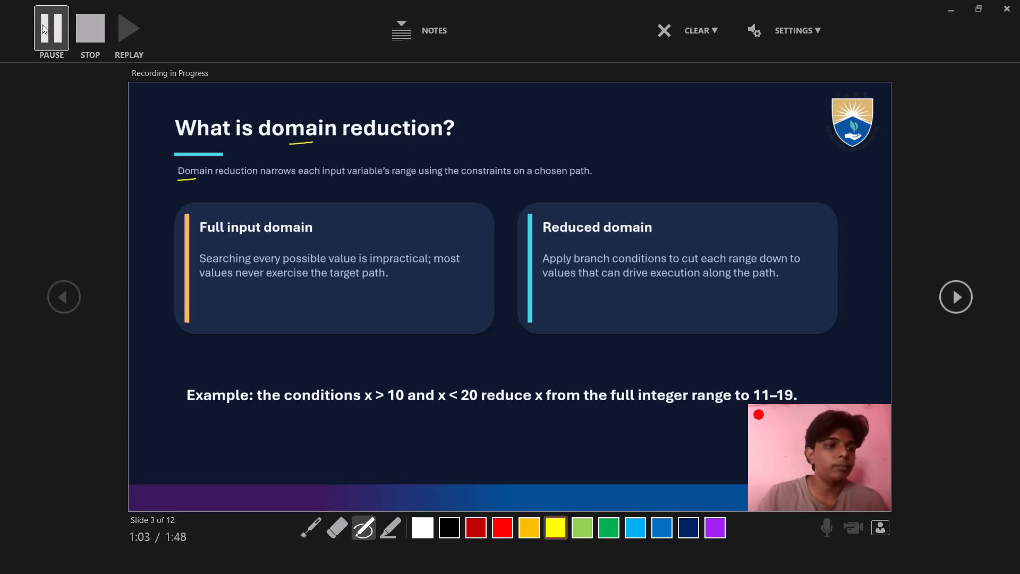
# Pause the recording on slide 3 and resume it.
pyautogui.click(42, 24)
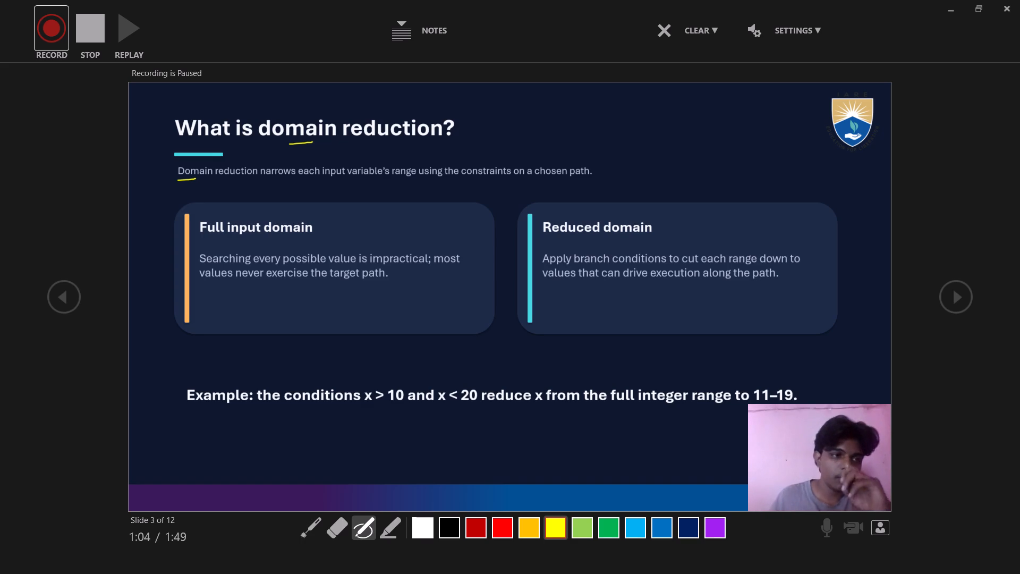
pyautogui.click(45, 27)
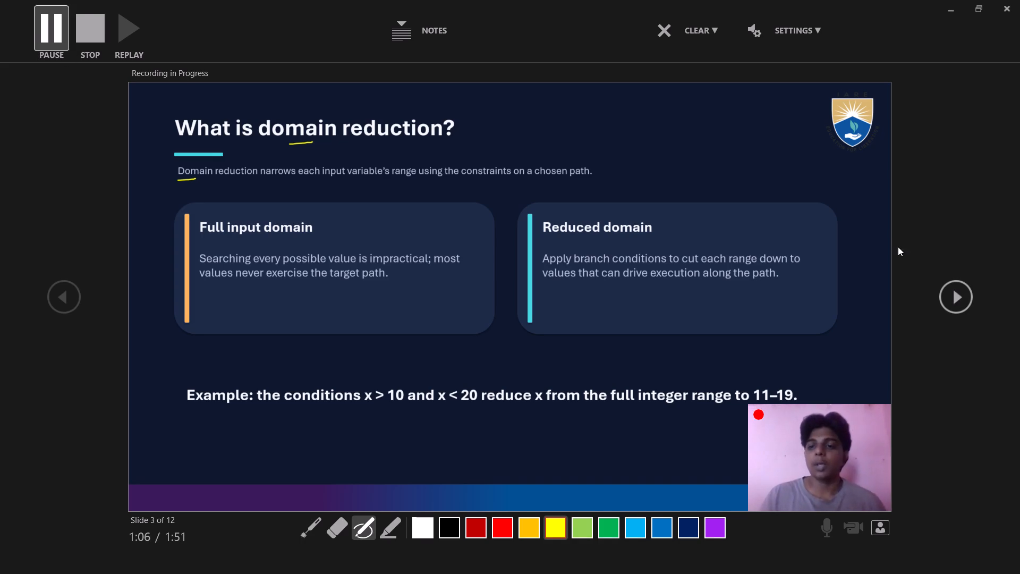
# Advance the recording to slide 4, "Why testing needs domain reduction", narrate it, and pause the recording there.
pyautogui.click(951, 297)
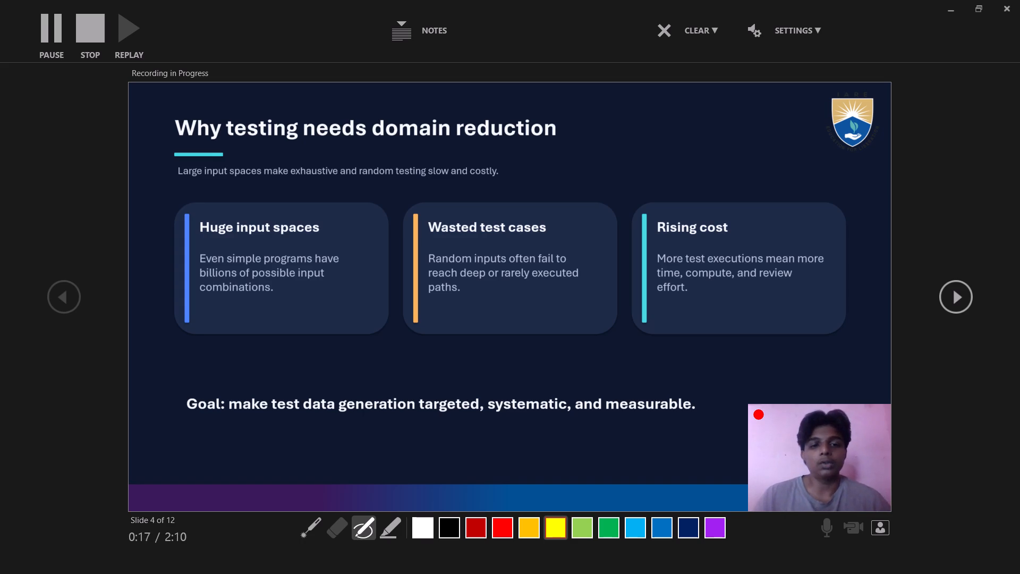
pyautogui.click(52, 38)
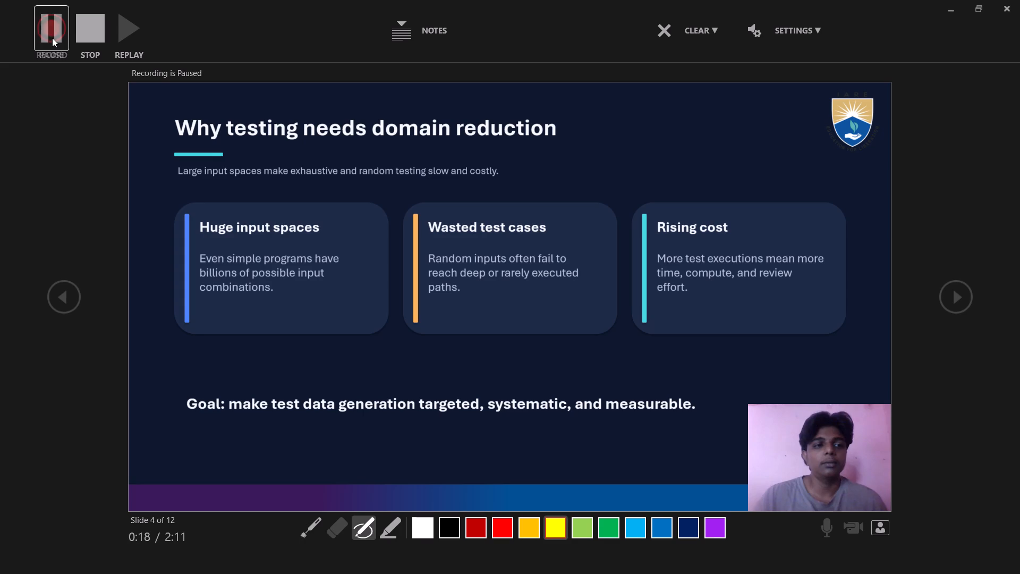
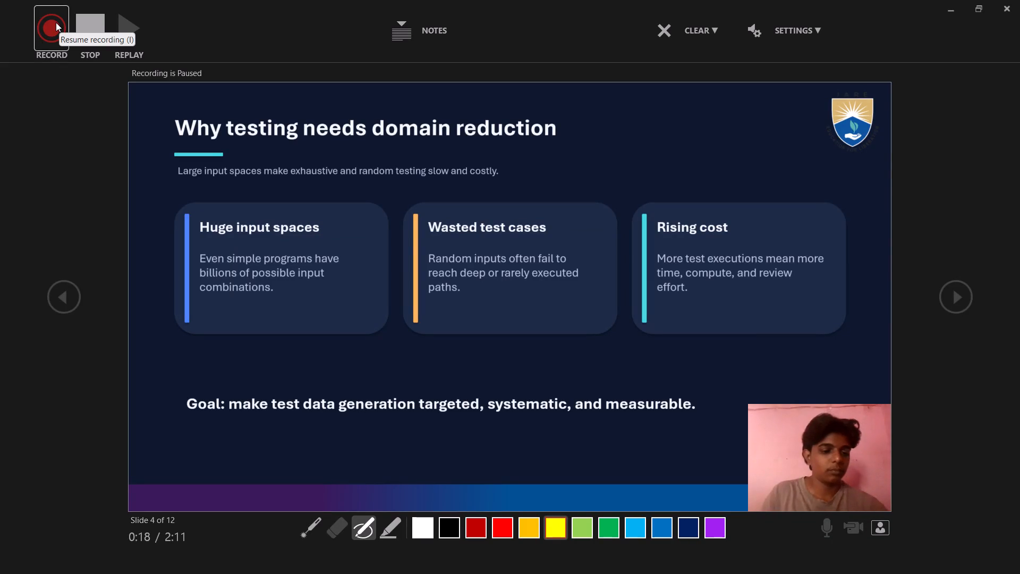
# Resume recording on slide 4 and narrate it, marking the title, subtitle, "Huge input spaces", "Wasted test cases" and the goal line in yellow.
pyautogui.click(48, 29)
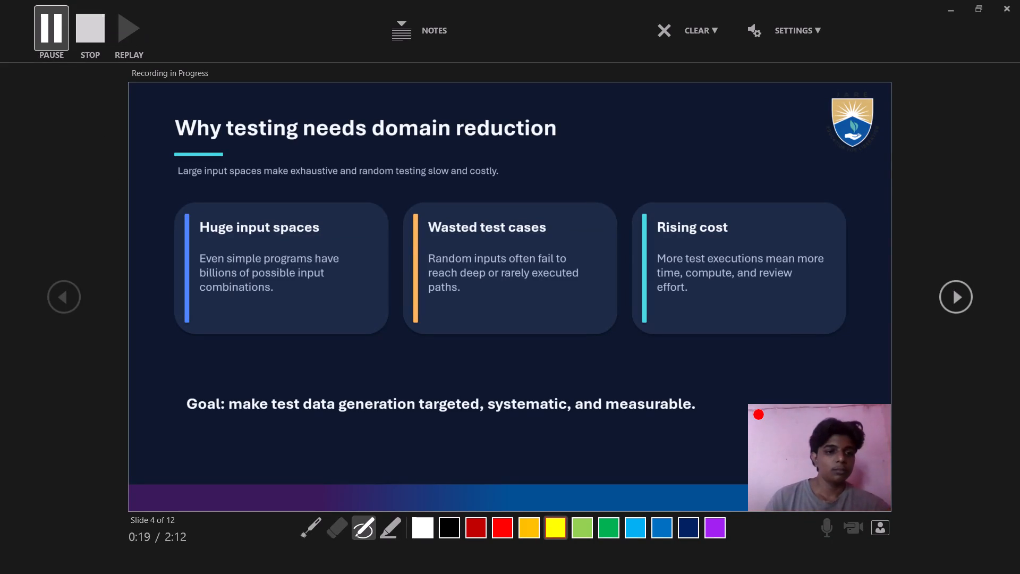
pyautogui.hscroll(-1, 351, 191)
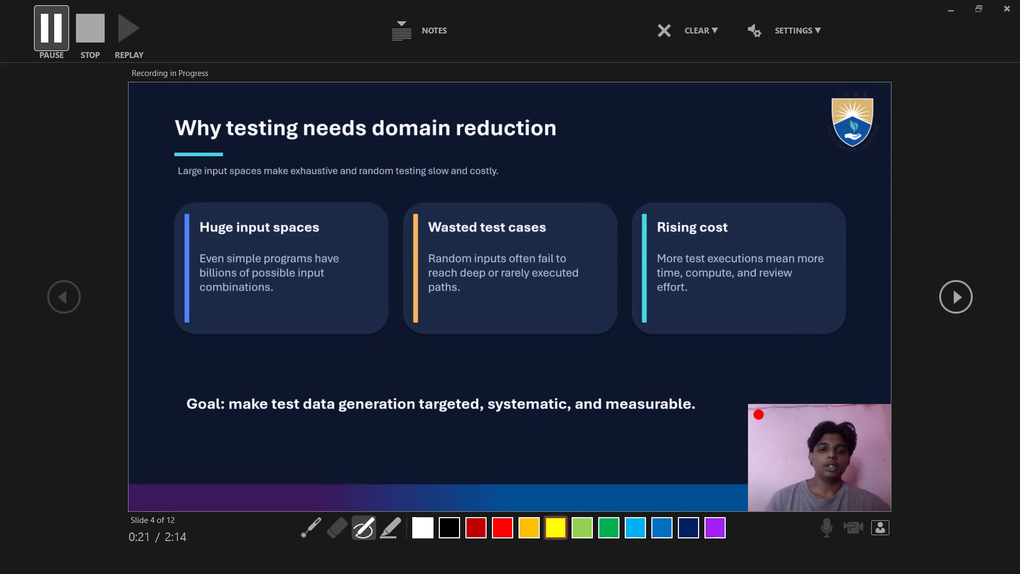
pyautogui.moveTo(199, 149); pyautogui.dragTo(232, 147)
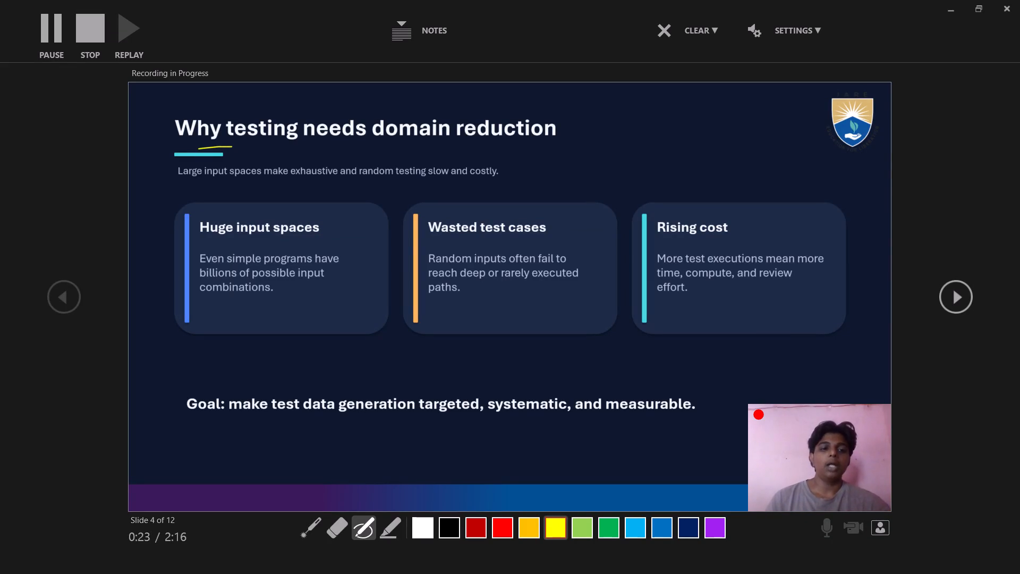
pyautogui.moveTo(203, 187); pyautogui.dragTo(222, 186)
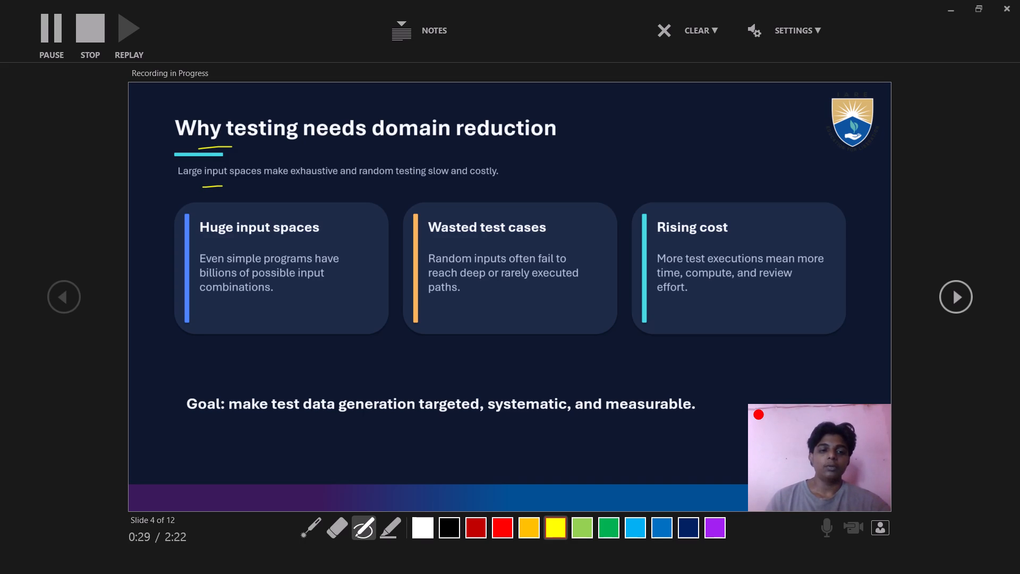
pyautogui.moveTo(201, 235); pyautogui.dragTo(244, 227)
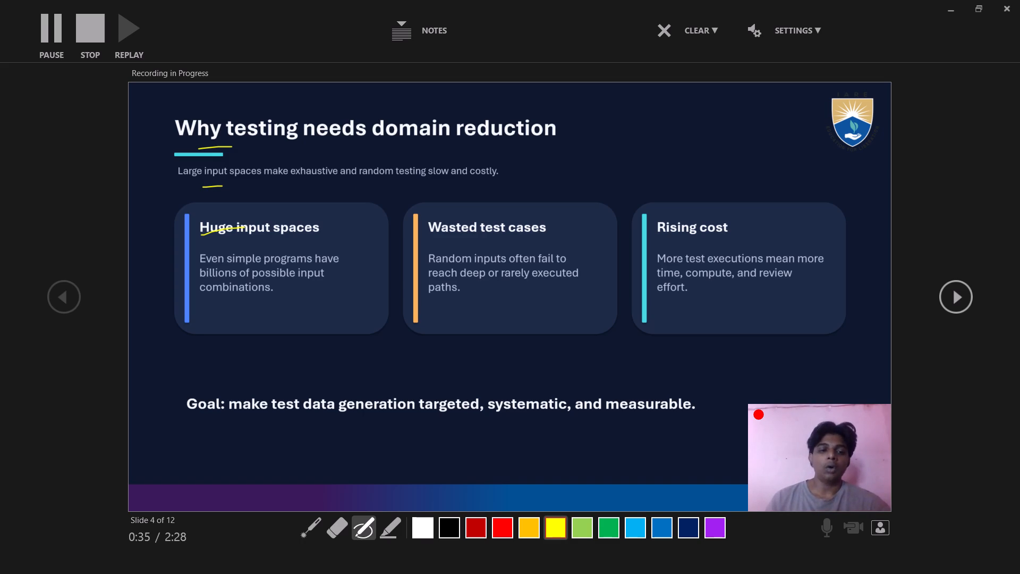
pyautogui.moveTo(264, 243); pyautogui.dragTo(274, 243)
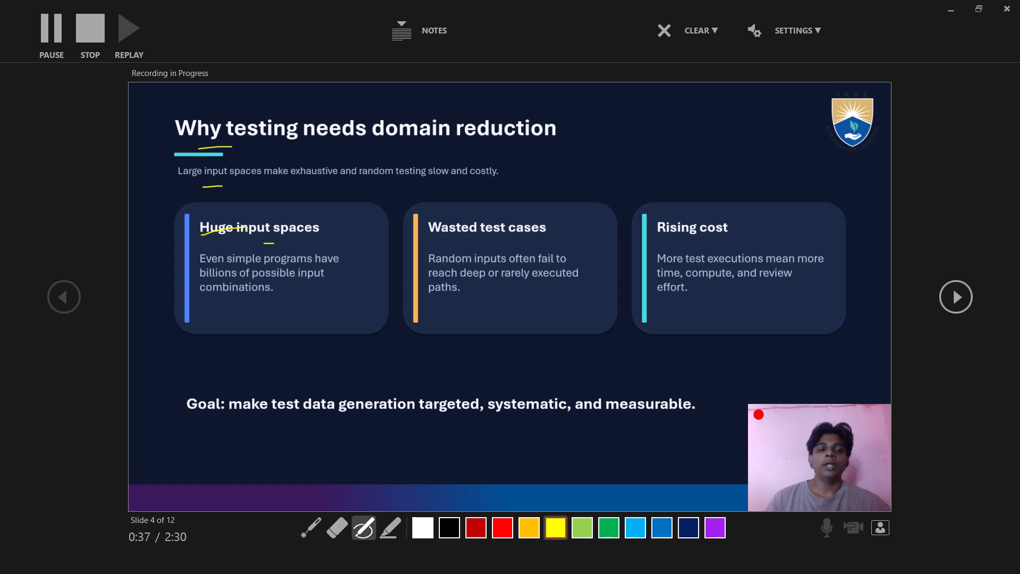
pyautogui.moveTo(274, 243); pyautogui.dragTo(275, 243)
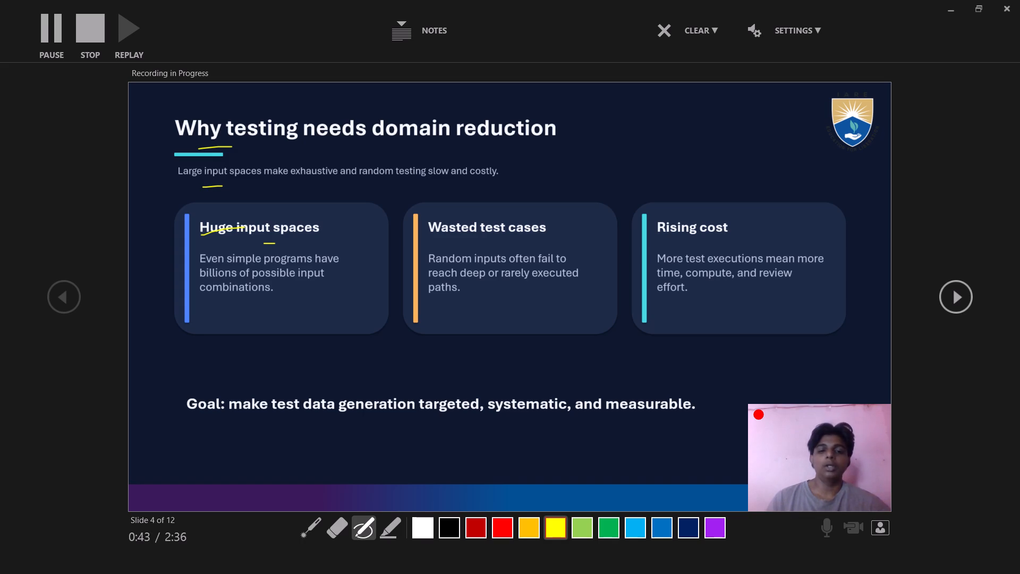
pyautogui.moveTo(433, 239); pyautogui.dragTo(453, 239)
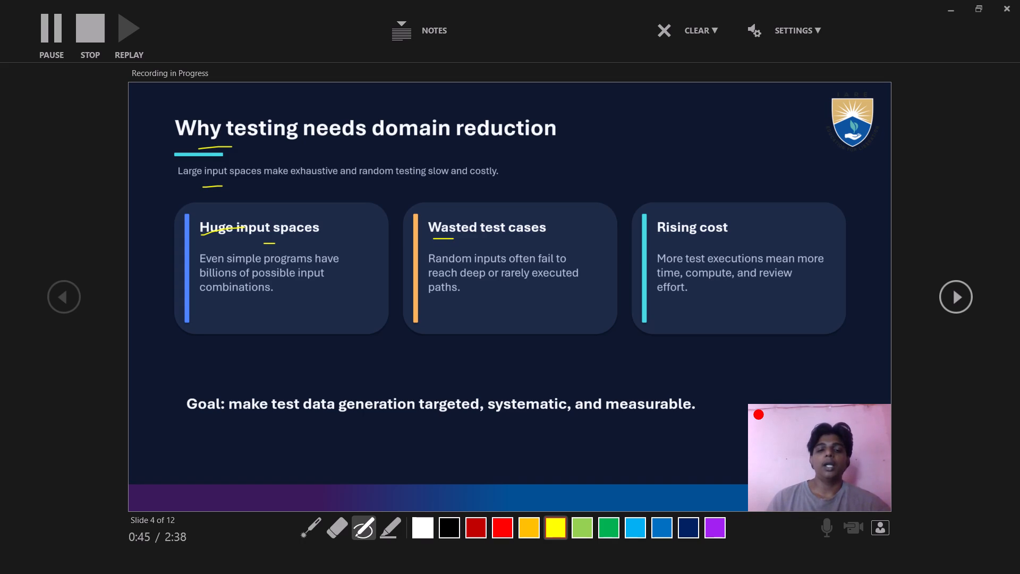
pyautogui.moveTo(494, 268); pyautogui.dragTo(509, 267)
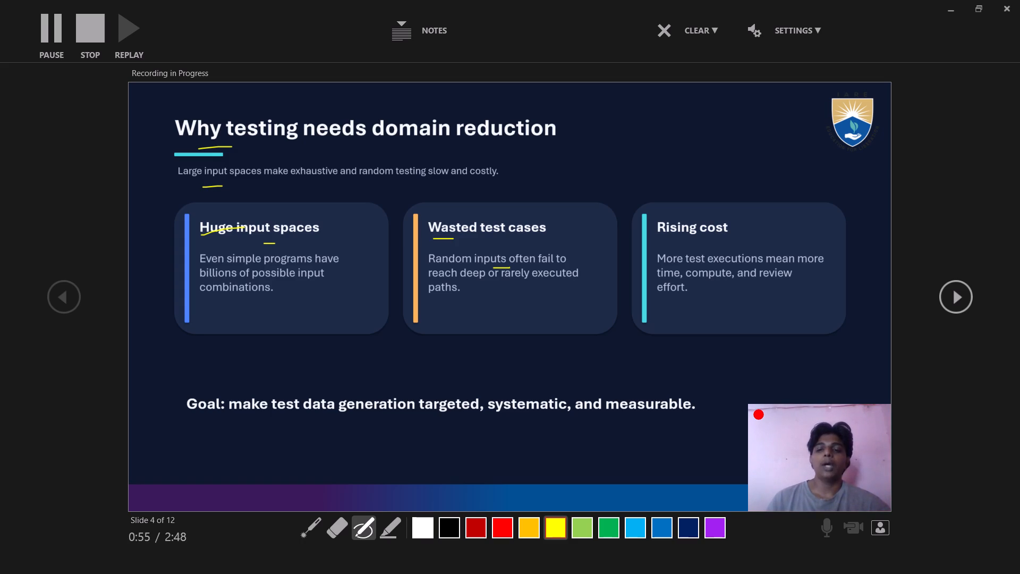
pyautogui.moveTo(268, 421); pyautogui.dragTo(296, 416)
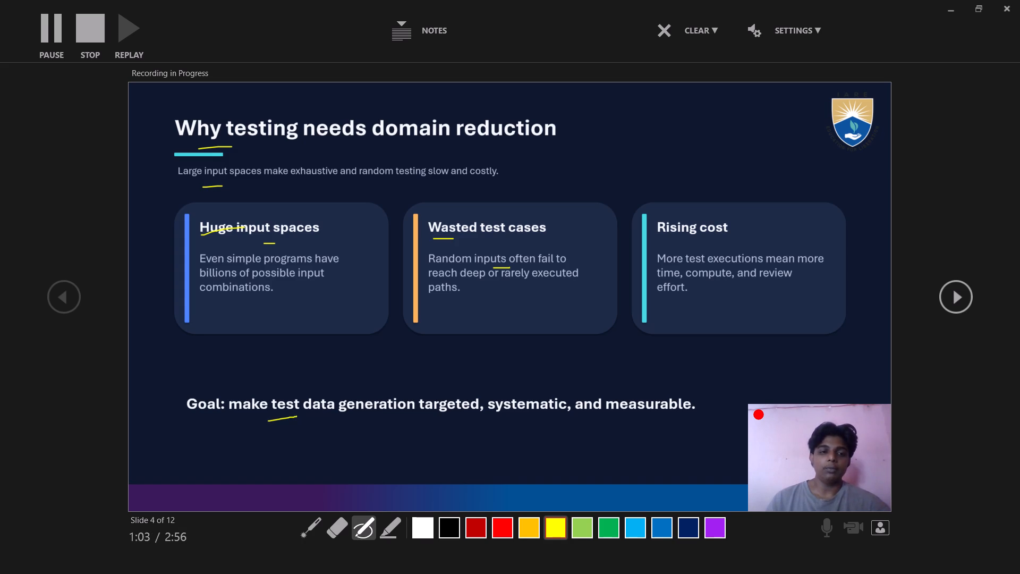
pyautogui.moveTo(281, 155); pyautogui.dragTo(319, 153)
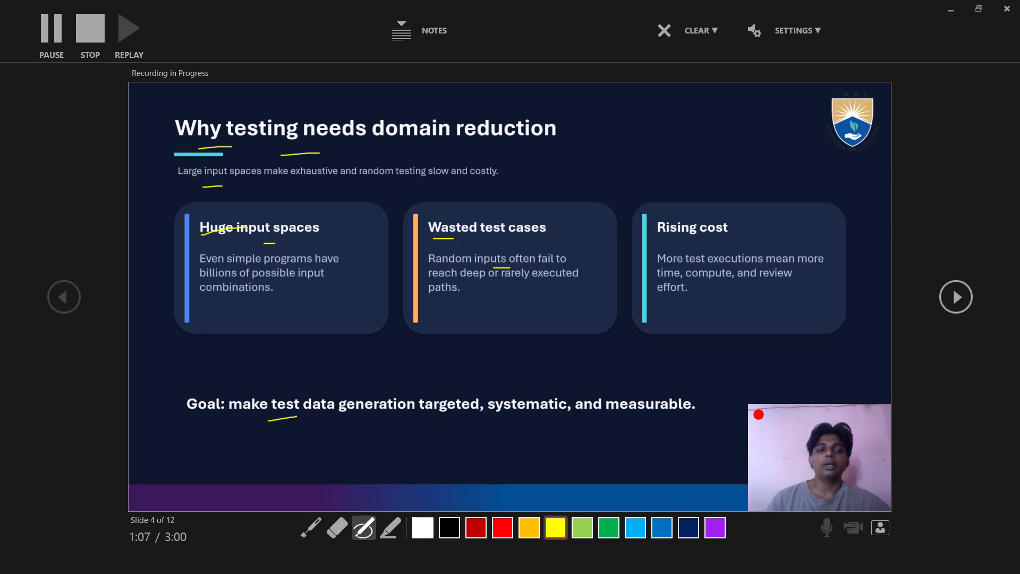
pyautogui.moveTo(430, 195); pyautogui.dragTo(449, 193)
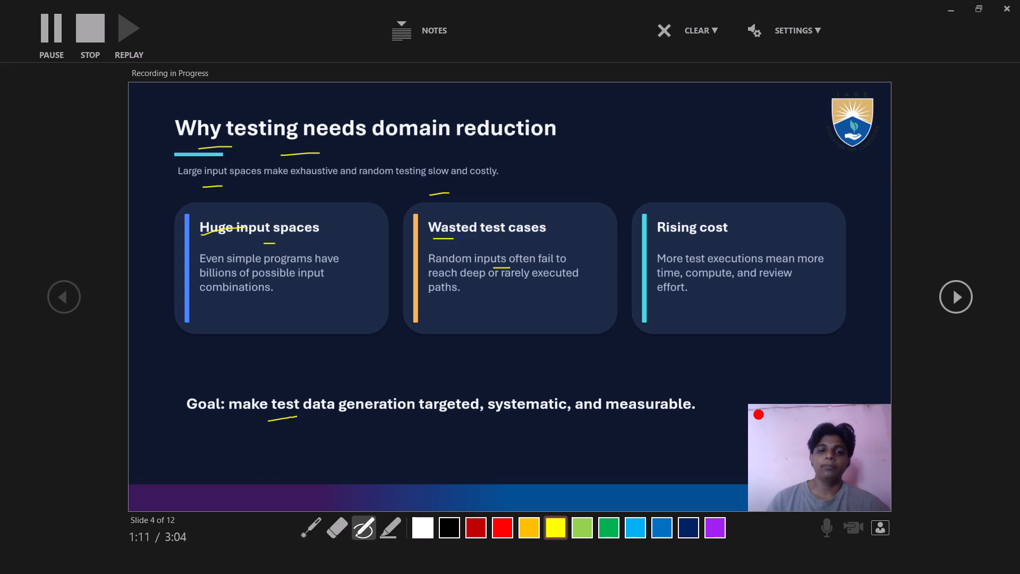
# Advance the recording to slide 5, "The domain reduction process", and narrate it, underlining the title, subtitle and "1. Select path" in yellow.
pyautogui.click(959, 281)
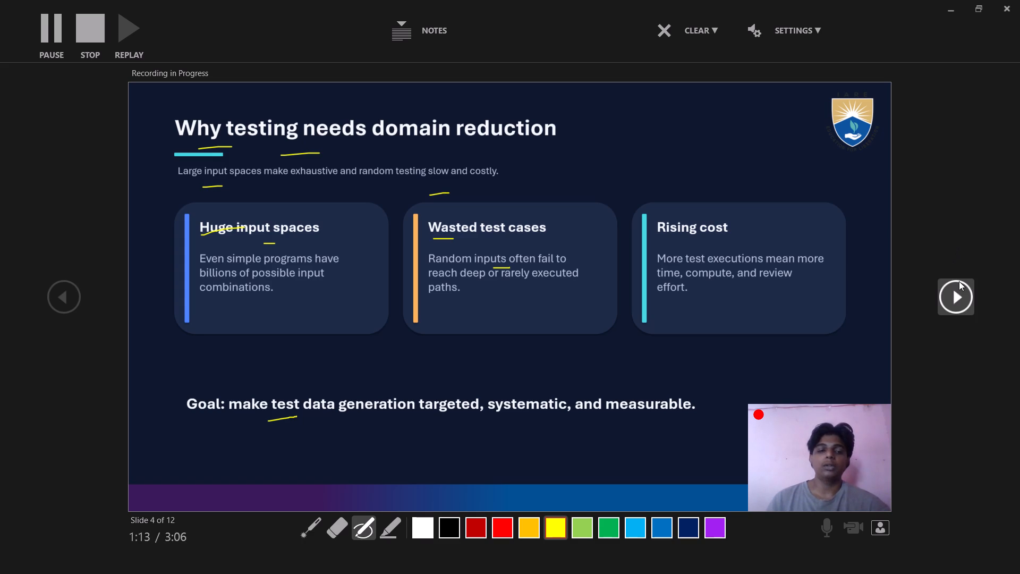
pyautogui.hscroll(-1, 430, 68)
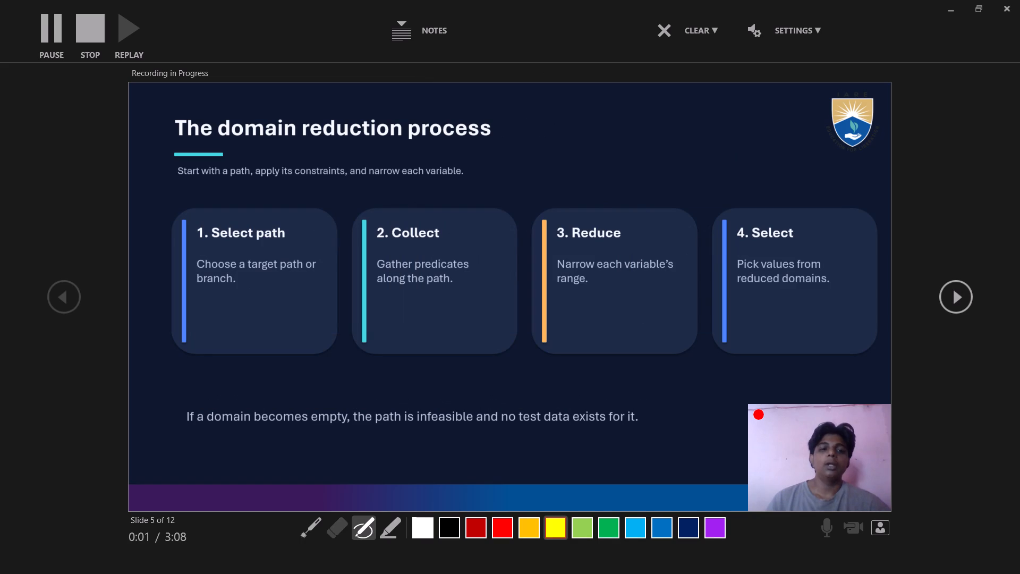
pyautogui.moveTo(253, 150); pyautogui.dragTo(267, 150)
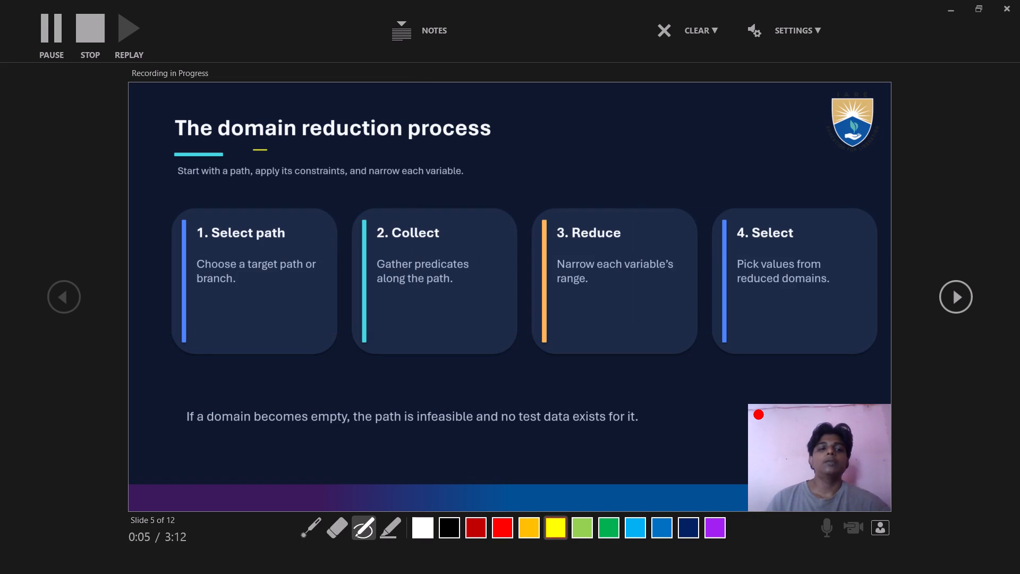
pyautogui.moveTo(206, 191); pyautogui.dragTo(239, 188)
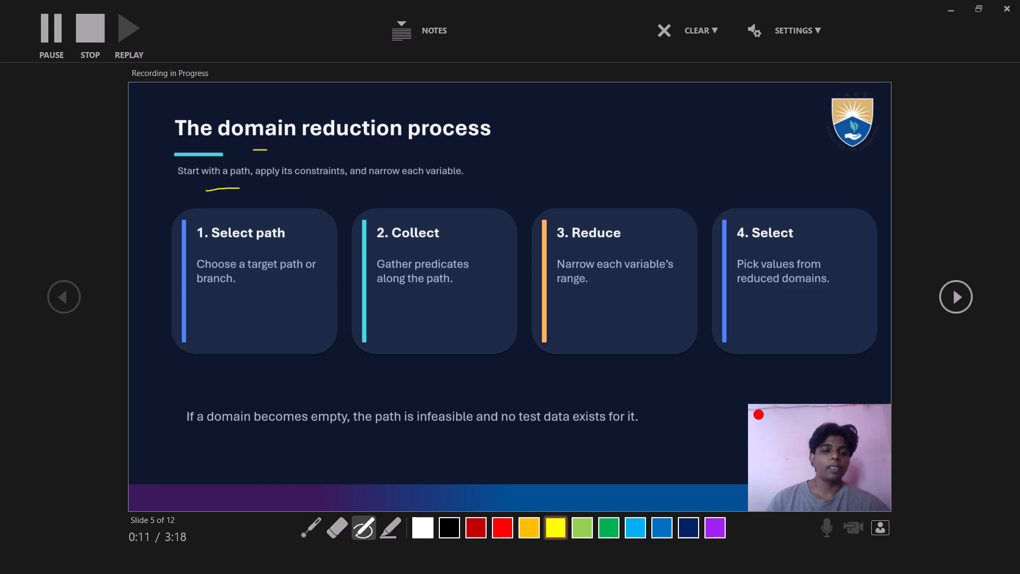
pyautogui.moveTo(224, 240); pyautogui.dragTo(248, 243)
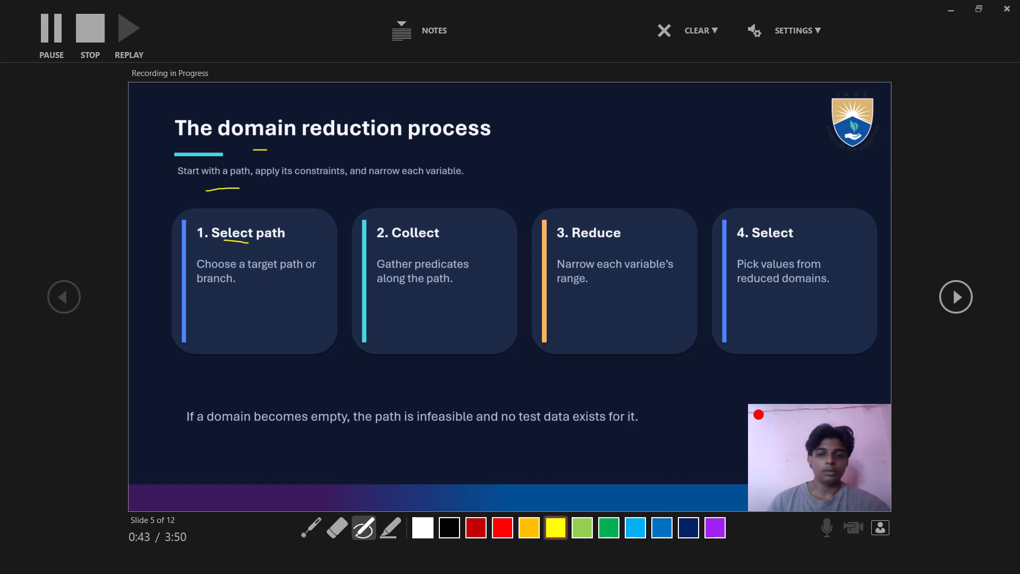
# Advance to slide 6, "Techniques for reducing domains", and narrate it, underlining the title, subtitle, "Constraint propagation" and the boundary value analysis text in yellow.
pyautogui.click(956, 298)
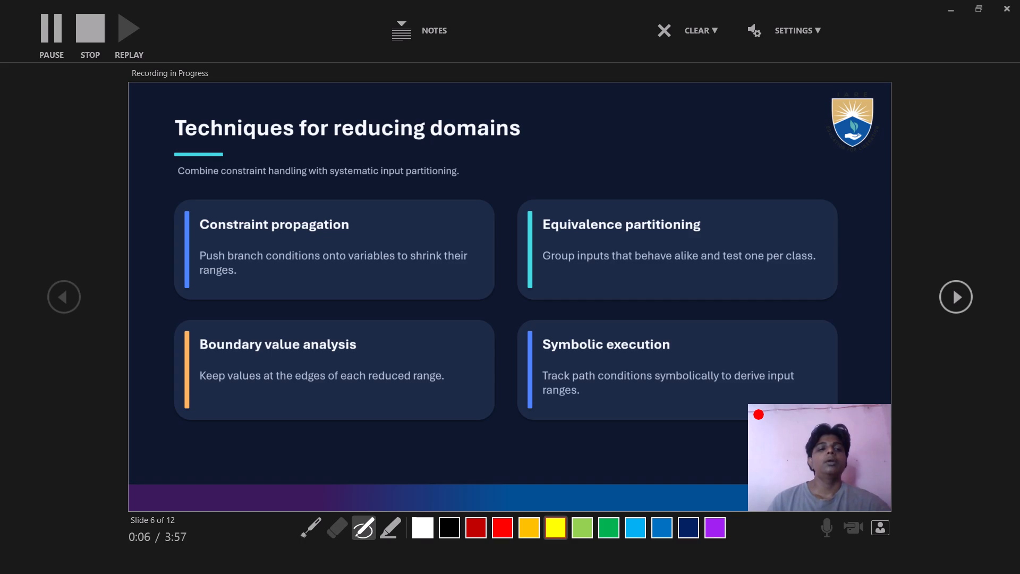
pyautogui.moveTo(171, 179); pyautogui.dragTo(187, 182)
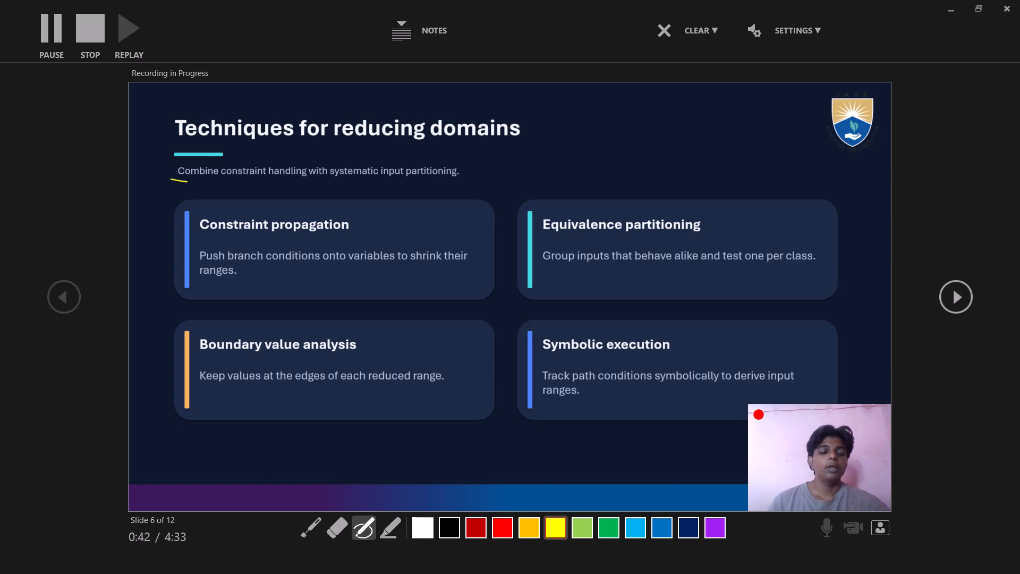
pyautogui.moveTo(282, 399); pyautogui.dragTo(309, 401)
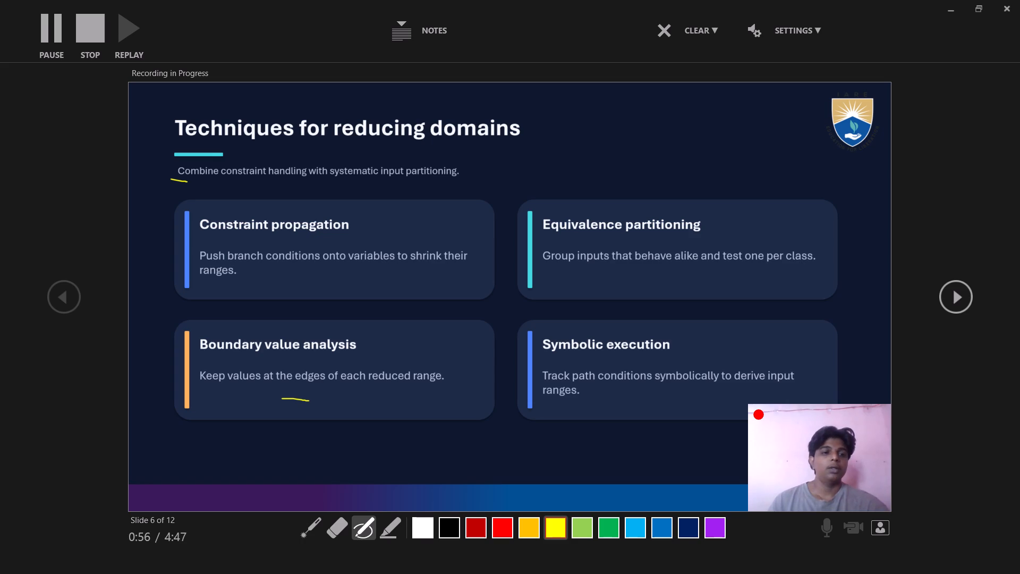
pyautogui.moveTo(244, 151); pyautogui.dragTo(267, 153)
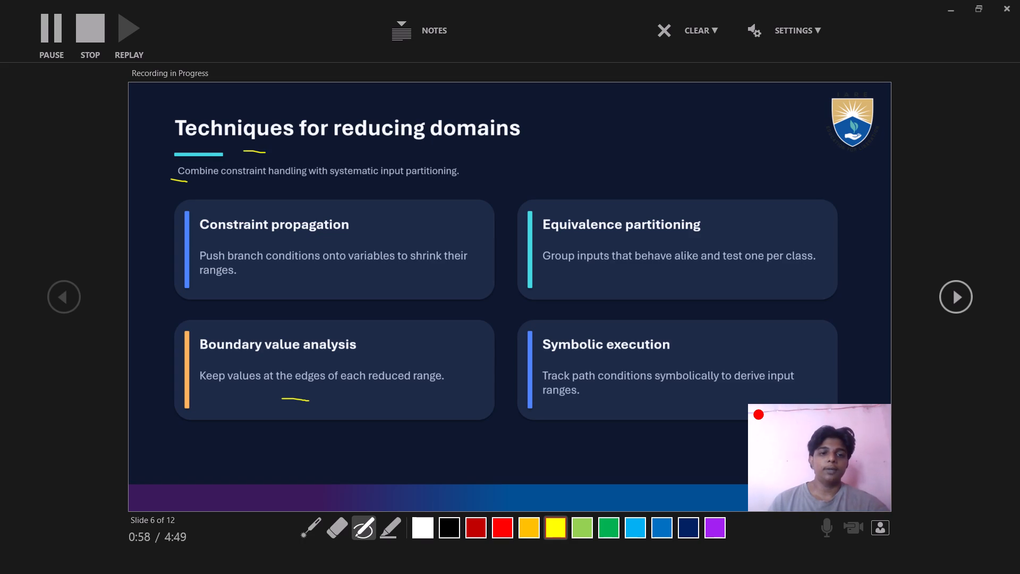
pyautogui.moveTo(267, 153); pyautogui.dragTo(270, 153)
pyautogui.moveTo(225, 235); pyautogui.dragTo(249, 235)
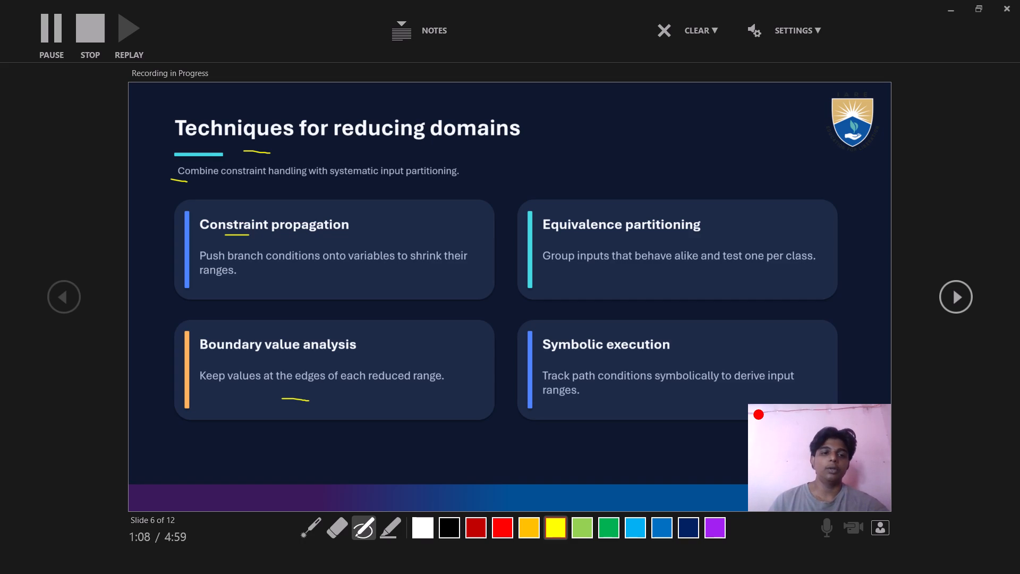
pyautogui.moveTo(258, 242); pyautogui.dragTo(273, 240)
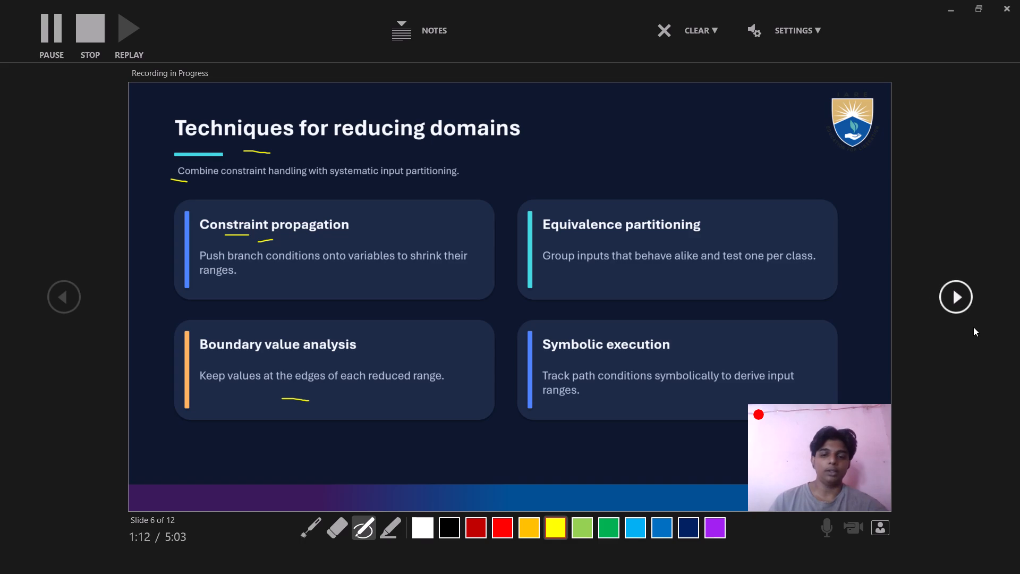
# Advance the recording to slide 7, "Example: reducing a domain", and narrate it, underlining the title and subtitle in yellow.
pyautogui.click(951, 293)
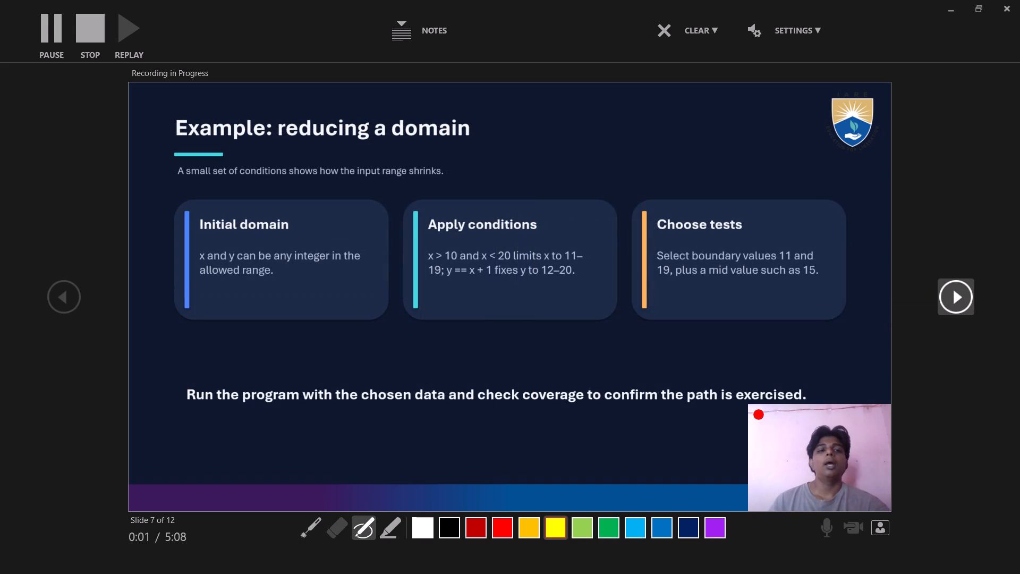
pyautogui.moveTo(246, 143); pyautogui.dragTo(262, 142)
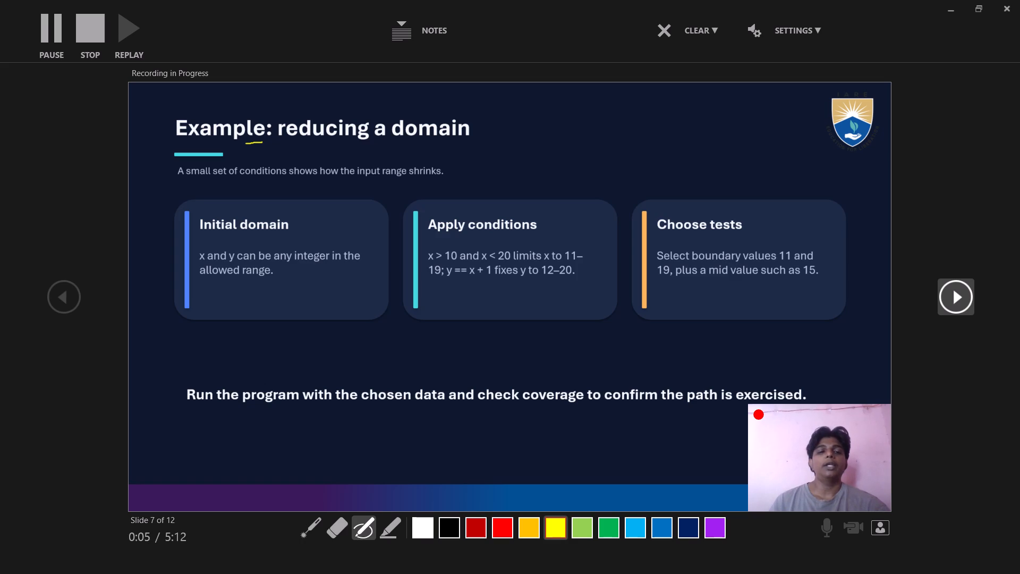
pyautogui.moveTo(239, 186); pyautogui.dragTo(259, 185)
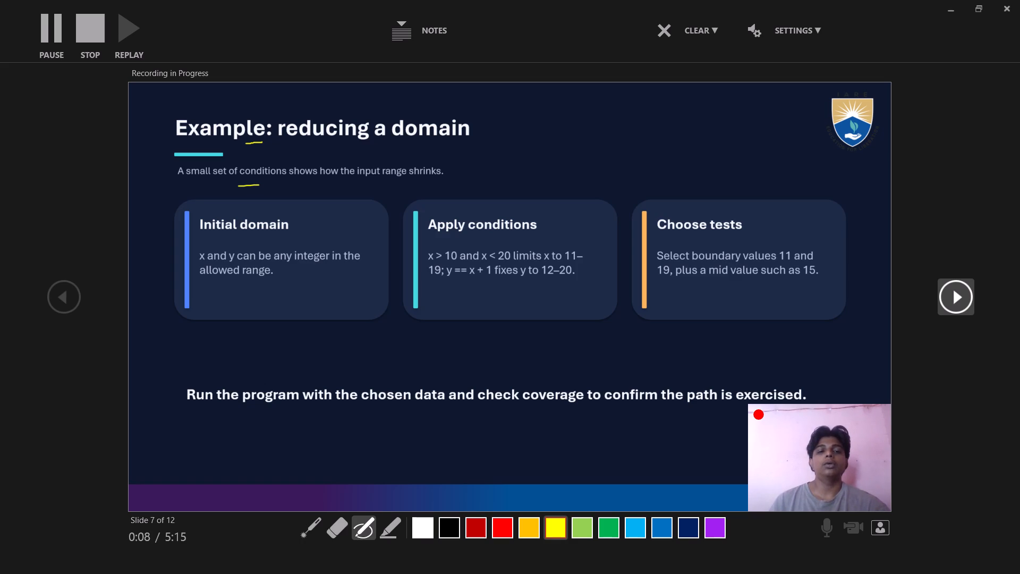
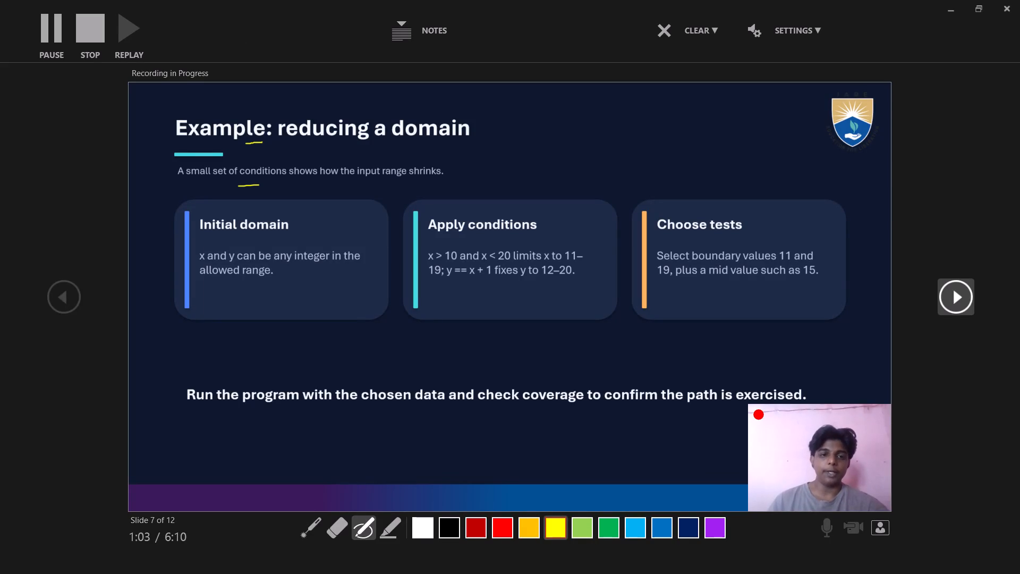
# Advance the recording to slide 8, "Benefits of domain reduction", and narrate it, underlining the title, subtitle, closing line, "Smaller domains" and "Inputs" text in yellow.
pyautogui.press('Right')
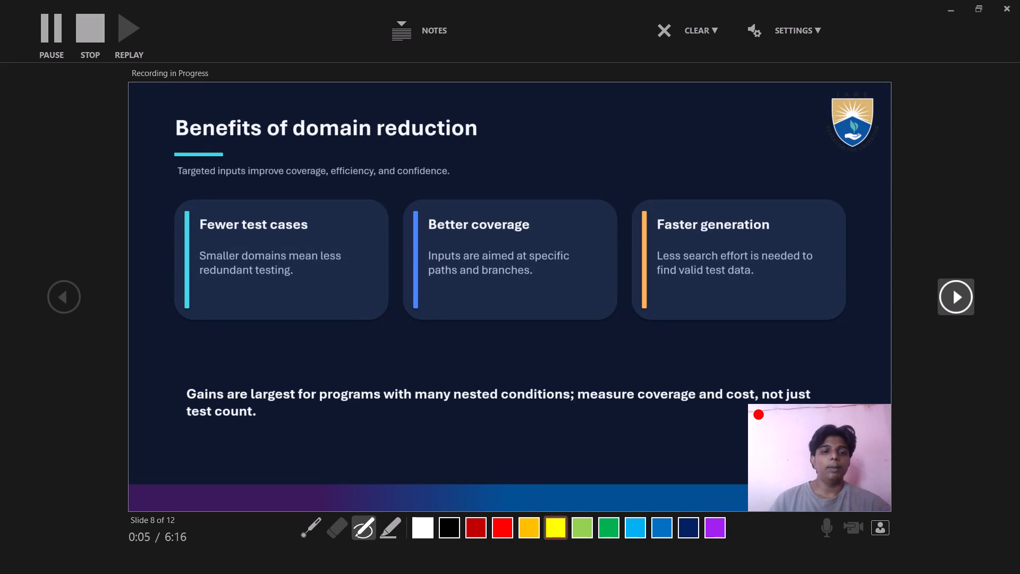
pyautogui.moveTo(183, 149); pyautogui.dragTo(207, 149)
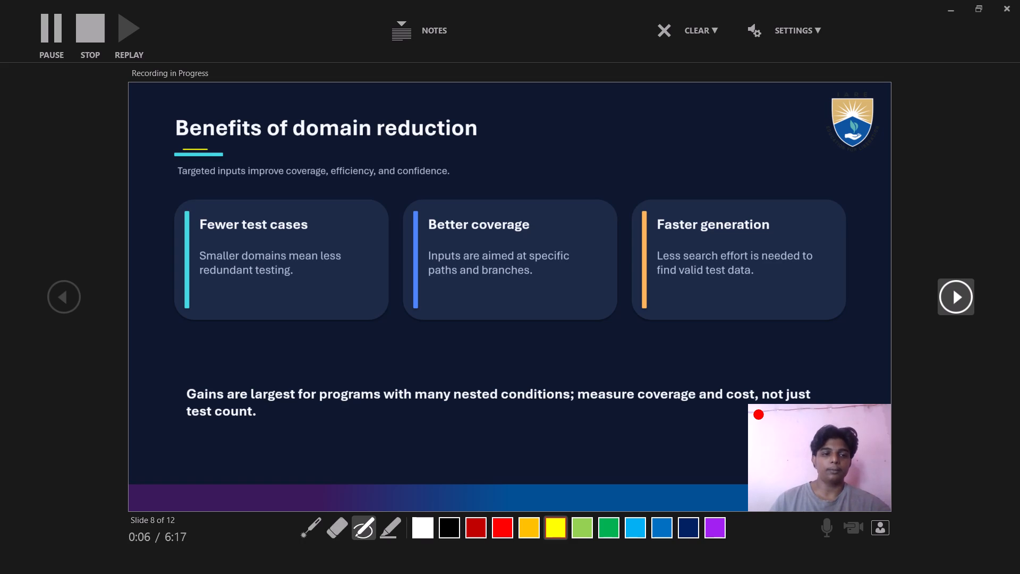
pyautogui.hscroll(1, 226, 151)
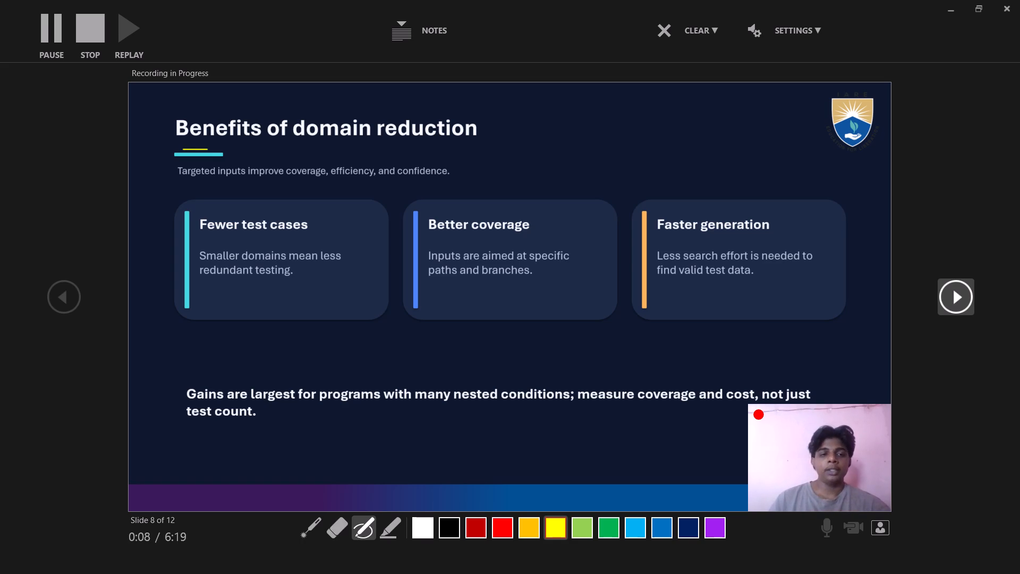
pyautogui.hscroll(1, 261, 171)
pyautogui.moveTo(235, 178); pyautogui.dragTo(260, 178)
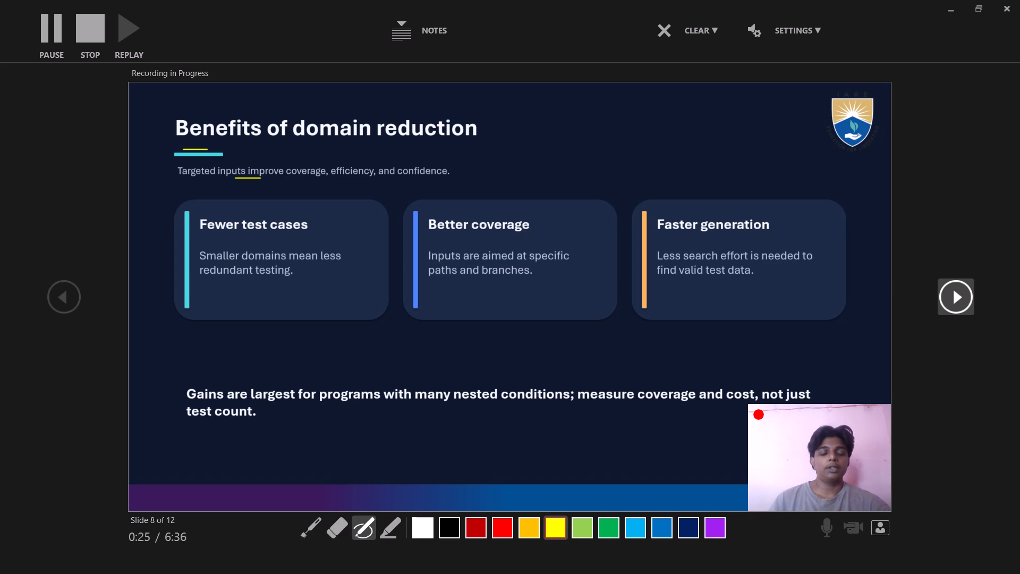
pyautogui.moveTo(287, 411); pyautogui.dragTo(302, 411)
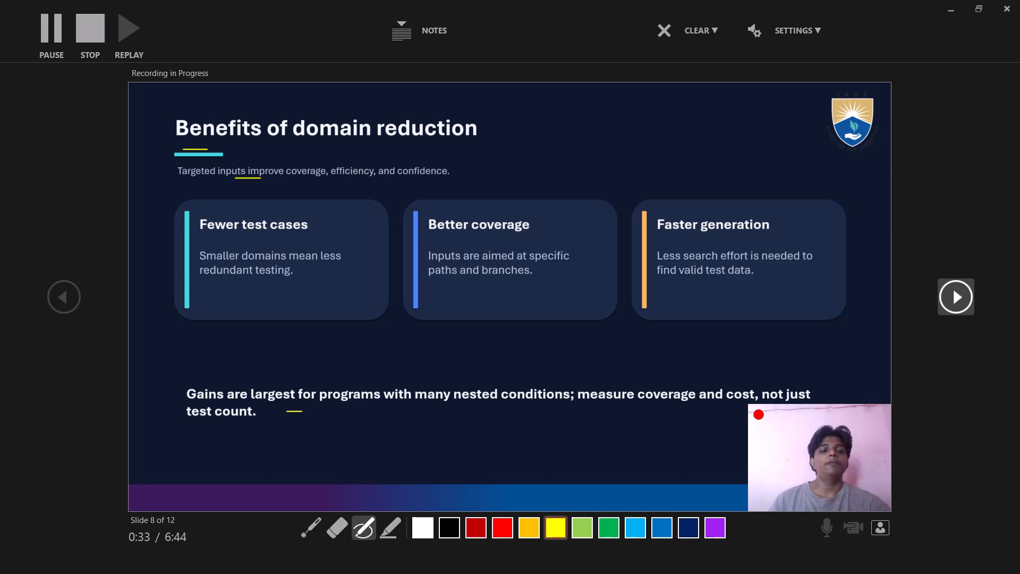
pyautogui.moveTo(211, 265); pyautogui.dragTo(250, 266)
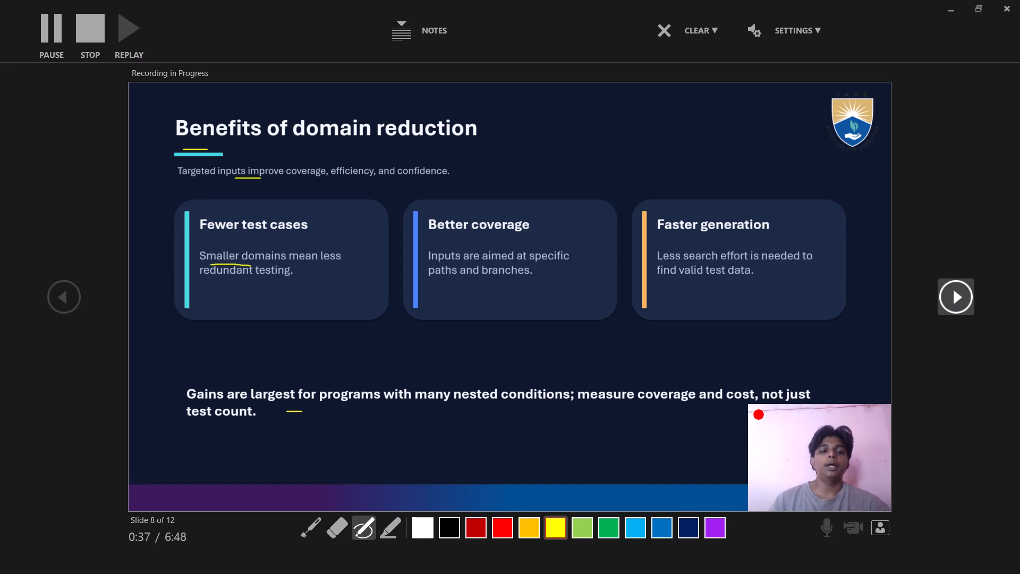
pyautogui.moveTo(431, 264); pyautogui.dragTo(449, 266)
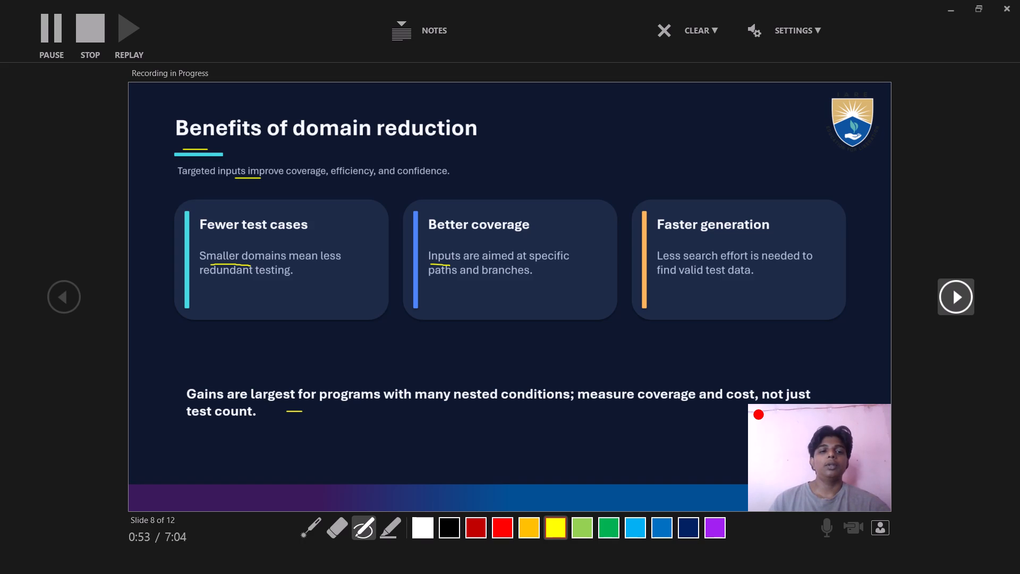
pyautogui.moveTo(224, 154); pyautogui.dragTo(242, 157)
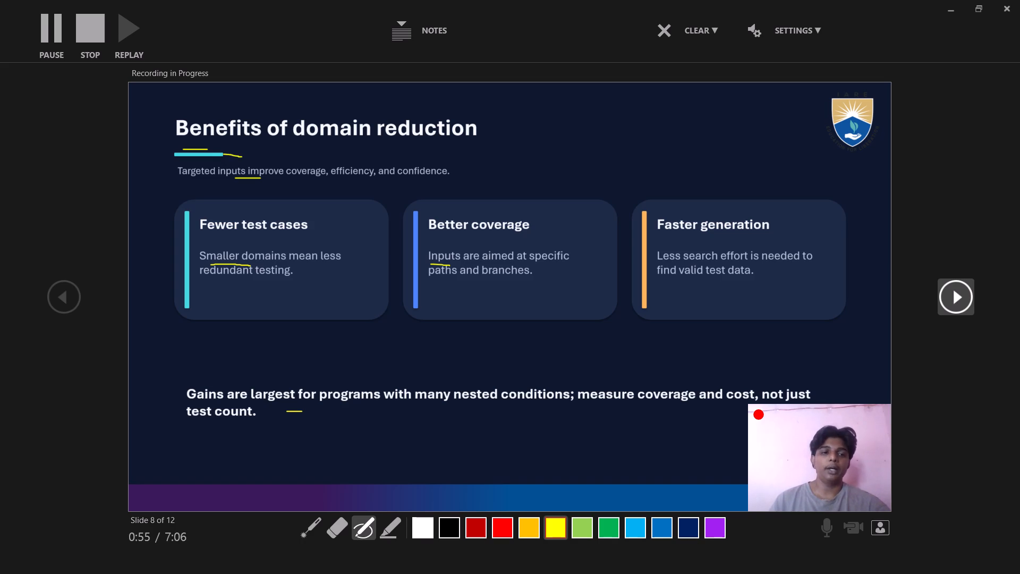
# Advance to slide 9, "Limitations and trade-offs", and narrate it, underlining the title, subtitle, "Complex constraints" and "Path explosion" and bracketing the practical approach line in yellow.
pyautogui.click(955, 298)
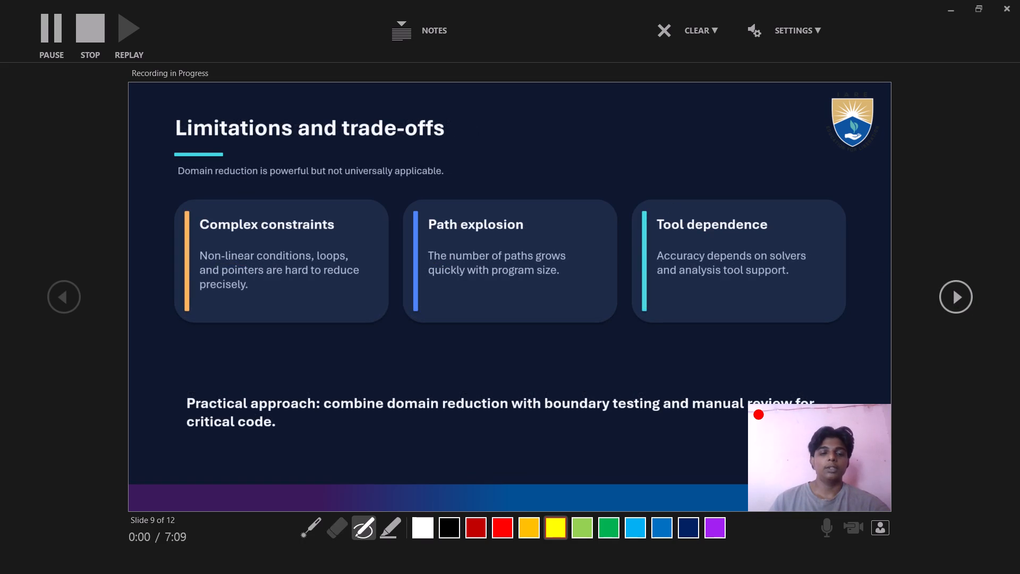
pyautogui.moveTo(209, 157); pyautogui.dragTo(229, 157)
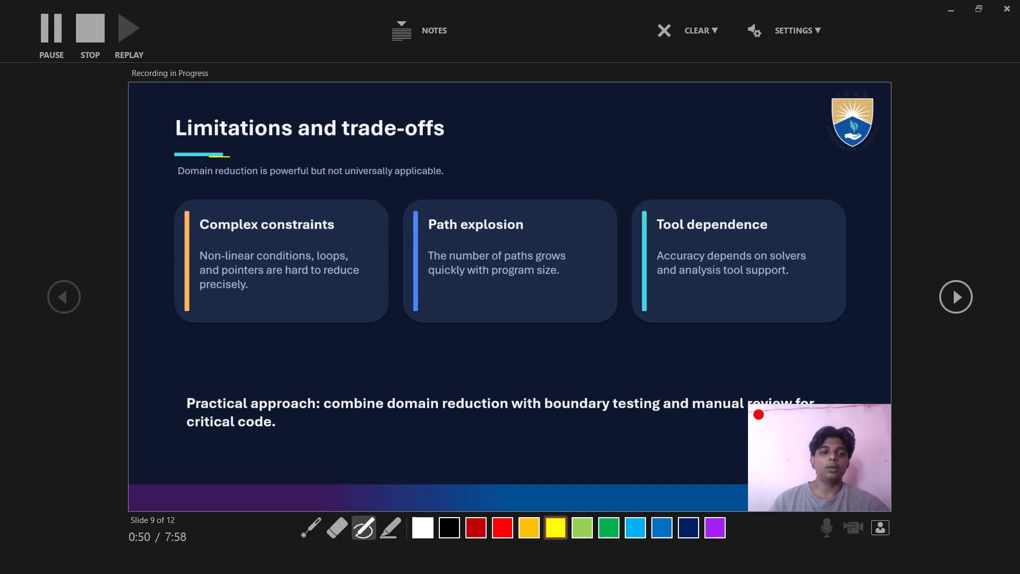
pyautogui.moveTo(277, 141); pyautogui.dragTo(339, 140)
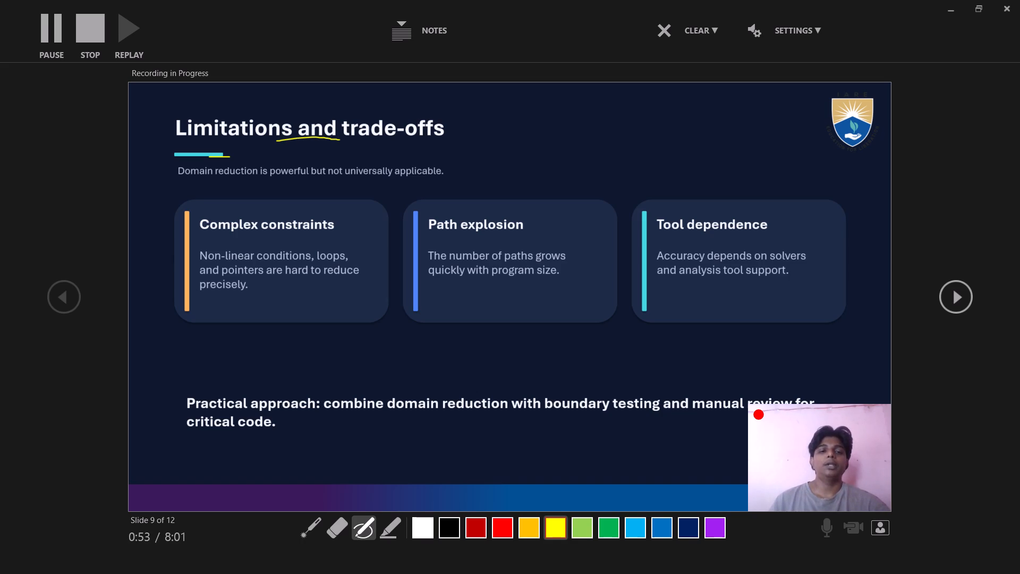
pyautogui.moveTo(286, 191); pyautogui.dragTo(308, 187)
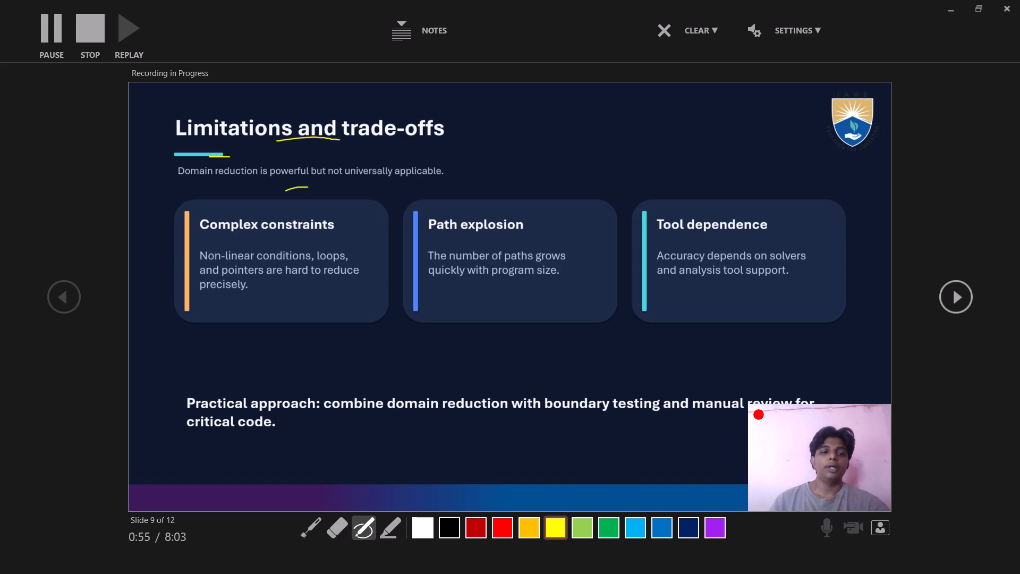
pyautogui.moveTo(308, 187); pyautogui.dragTo(373, 188)
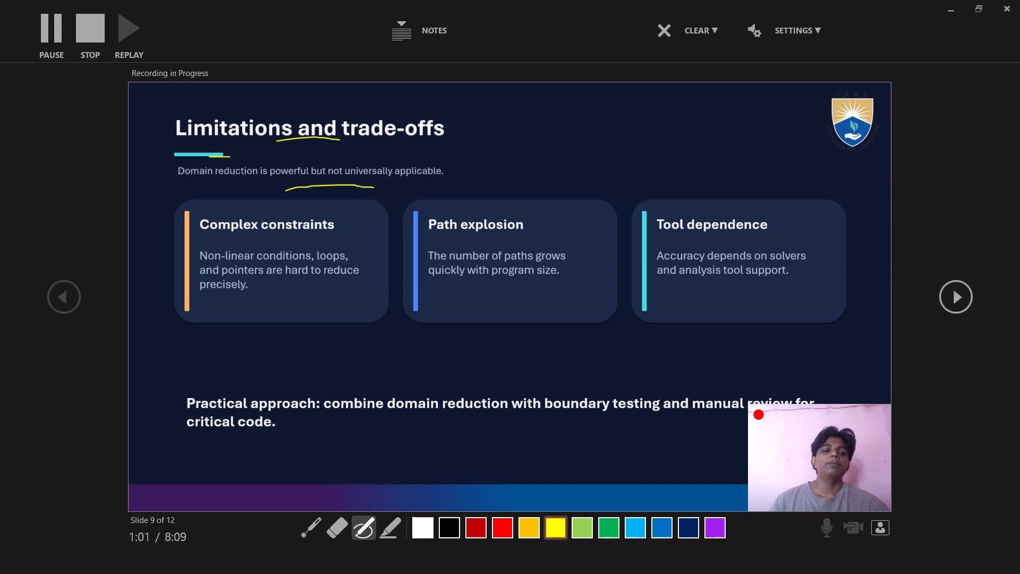
pyautogui.moveTo(221, 234); pyautogui.dragTo(335, 231)
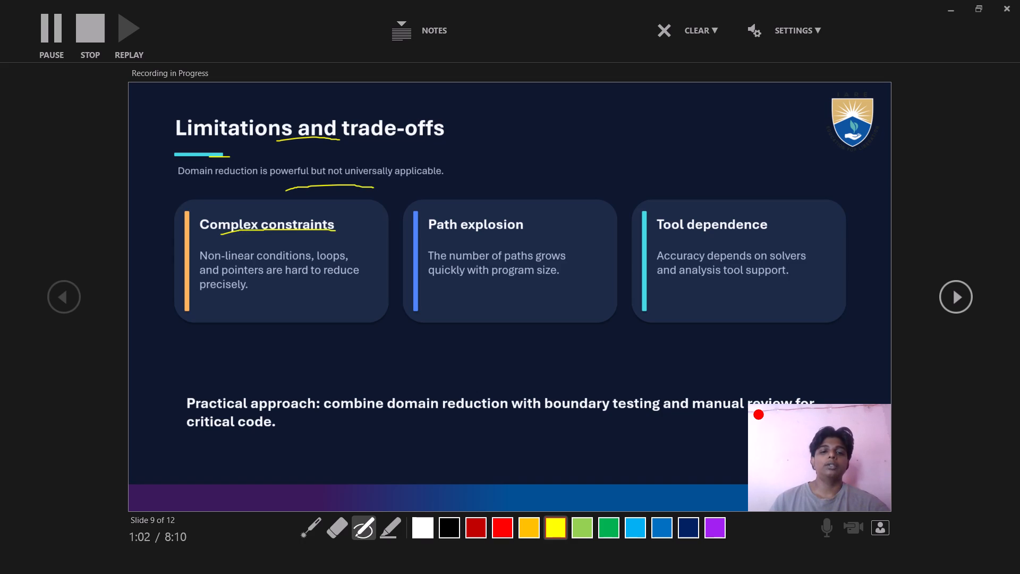
pyautogui.moveTo(448, 231); pyautogui.dragTo(516, 234)
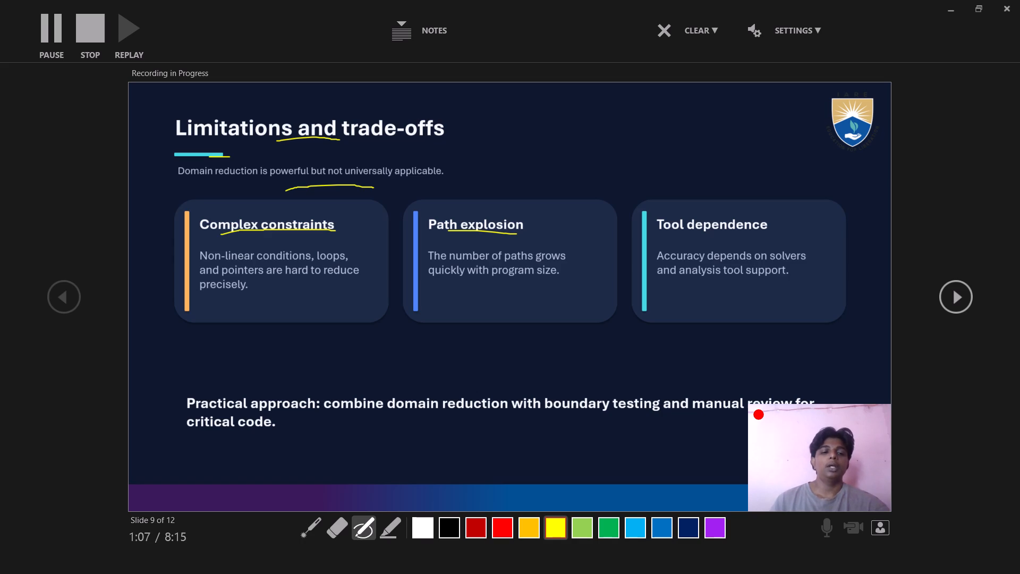
pyautogui.moveTo(192, 396); pyautogui.dragTo(188, 436)
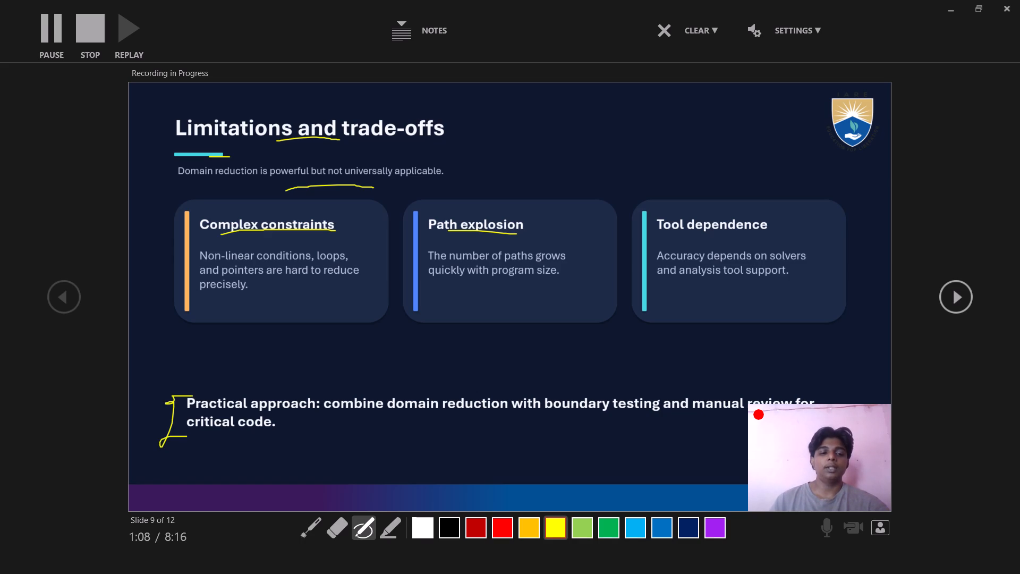
pyautogui.moveTo(188, 436); pyautogui.dragTo(189, 436)
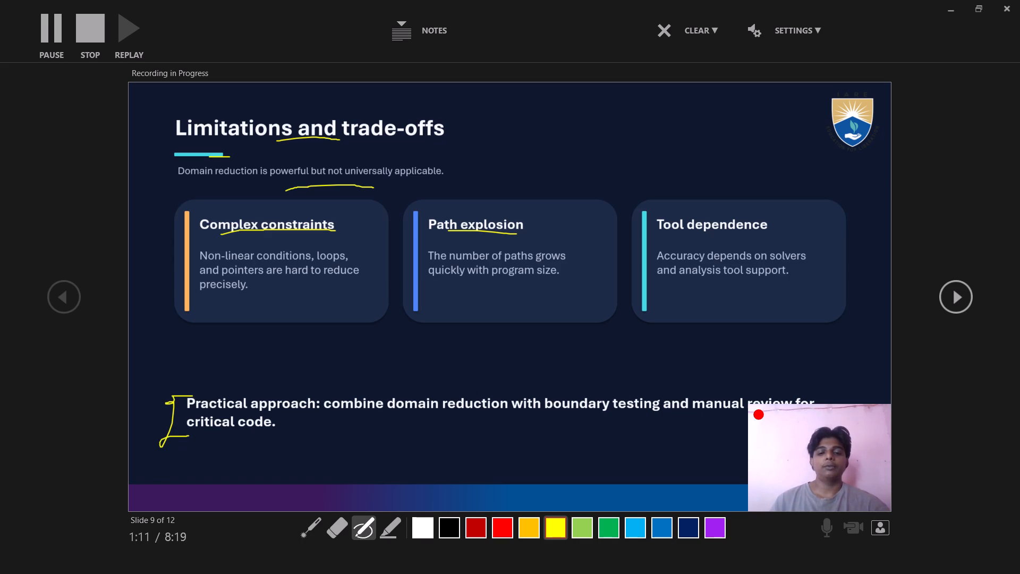
# Advance to slide 10, "Real-world application scenarios", and narrate it, marking the subtitle, "Input validation", "Embedded systems" and the three card descriptions in yellow.
pyautogui.click(961, 302)
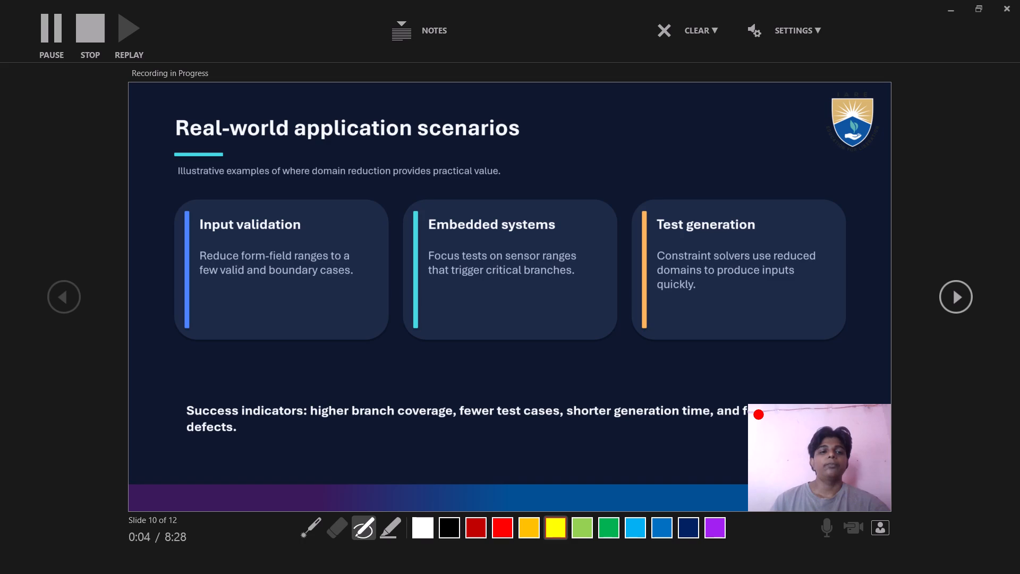
pyautogui.moveTo(216, 178); pyautogui.dragTo(232, 179)
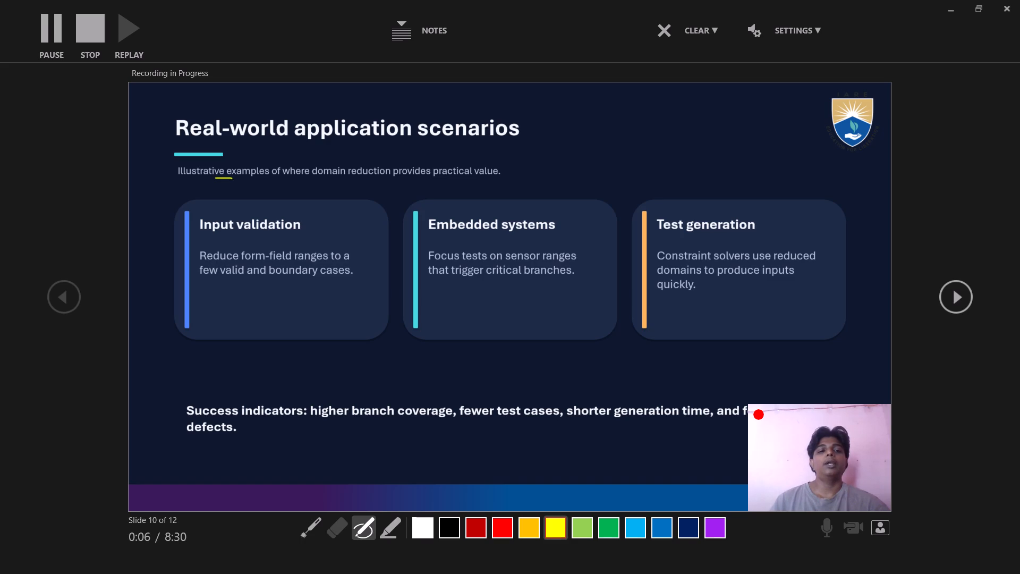
pyautogui.moveTo(232, 179); pyautogui.dragTo(233, 179)
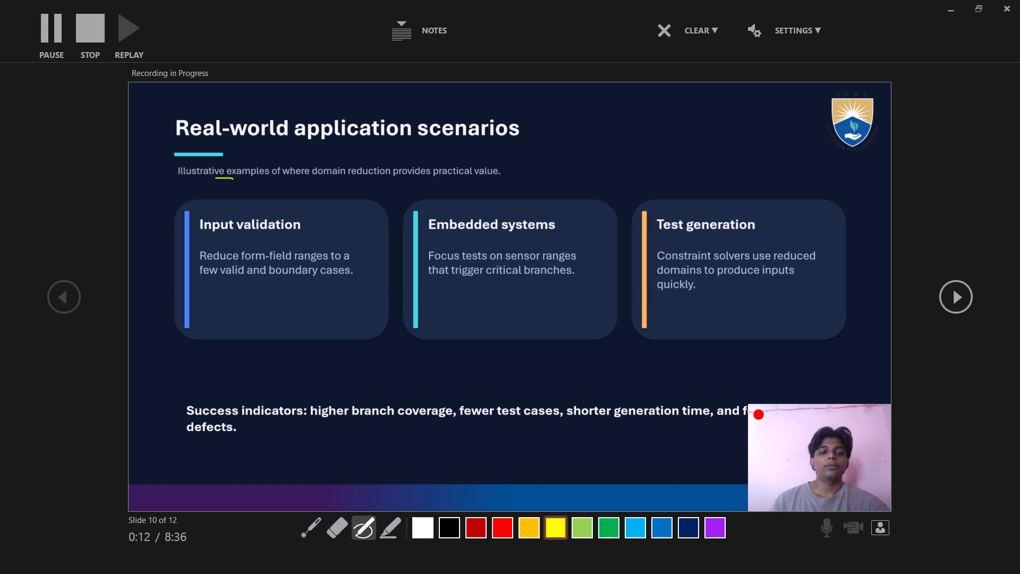
pyautogui.moveTo(218, 239); pyautogui.dragTo(246, 239)
pyautogui.moveTo(440, 241); pyautogui.dragTo(473, 241)
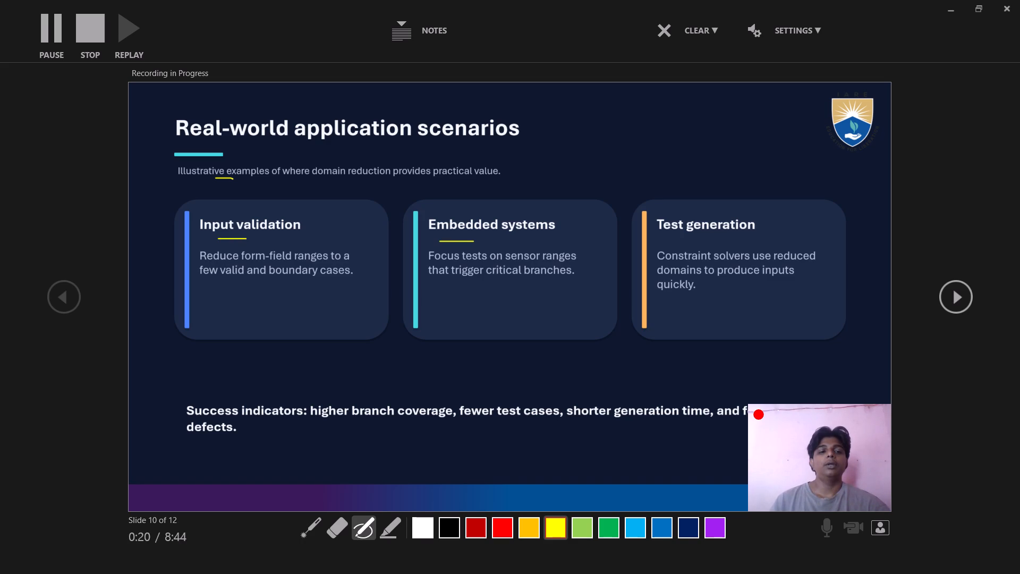
pyautogui.moveTo(198, 252); pyautogui.dragTo(198, 281)
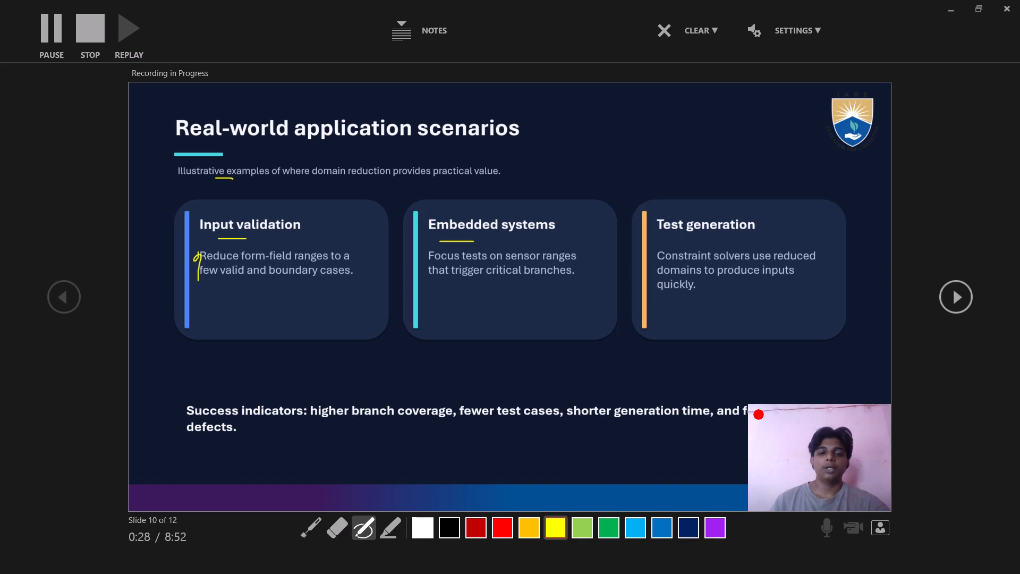
pyautogui.moveTo(456, 264); pyautogui.dragTo(471, 264)
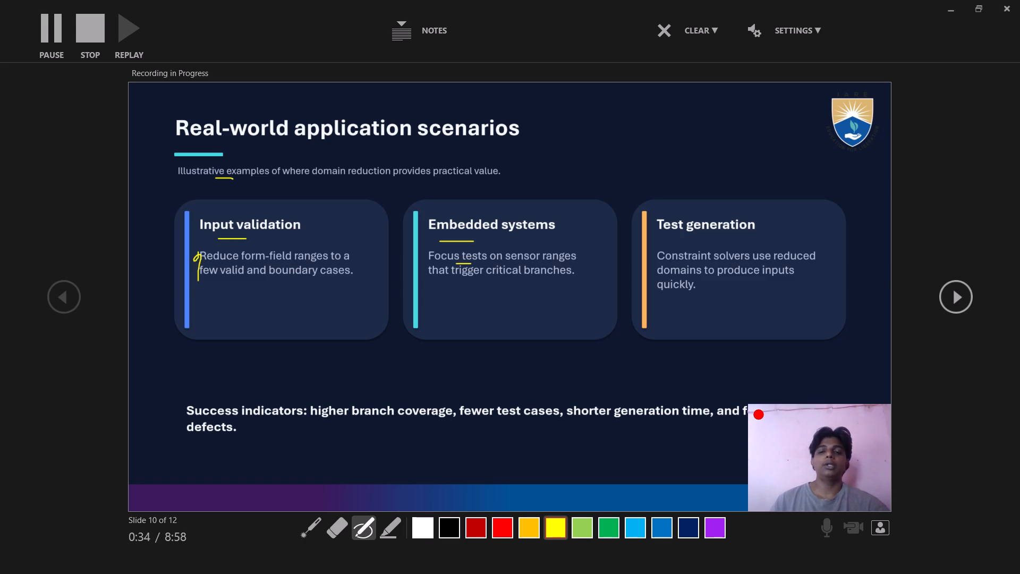
pyautogui.moveTo(659, 244); pyautogui.dragTo(653, 251)
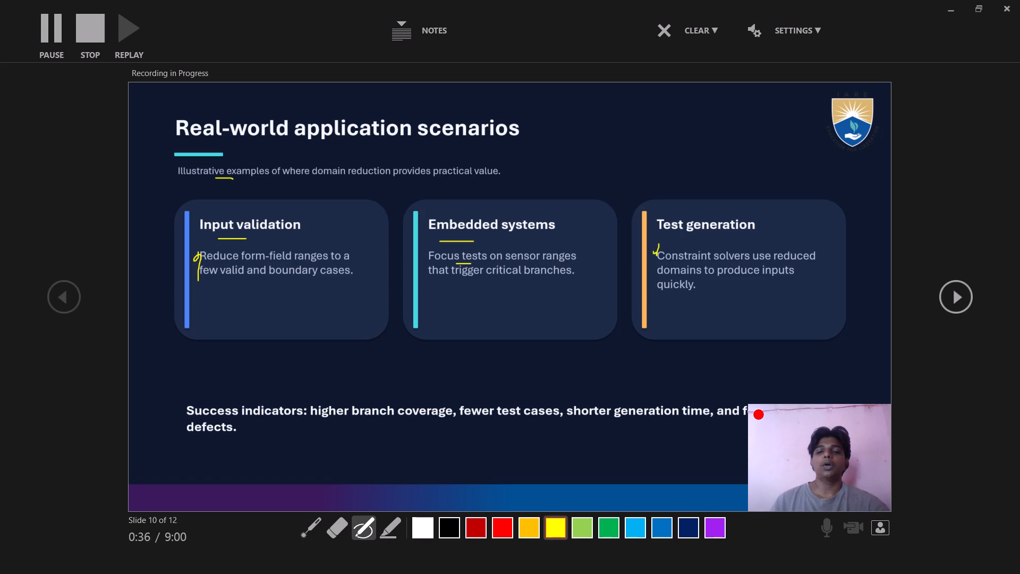
pyautogui.moveTo(653, 251); pyautogui.dragTo(662, 292)
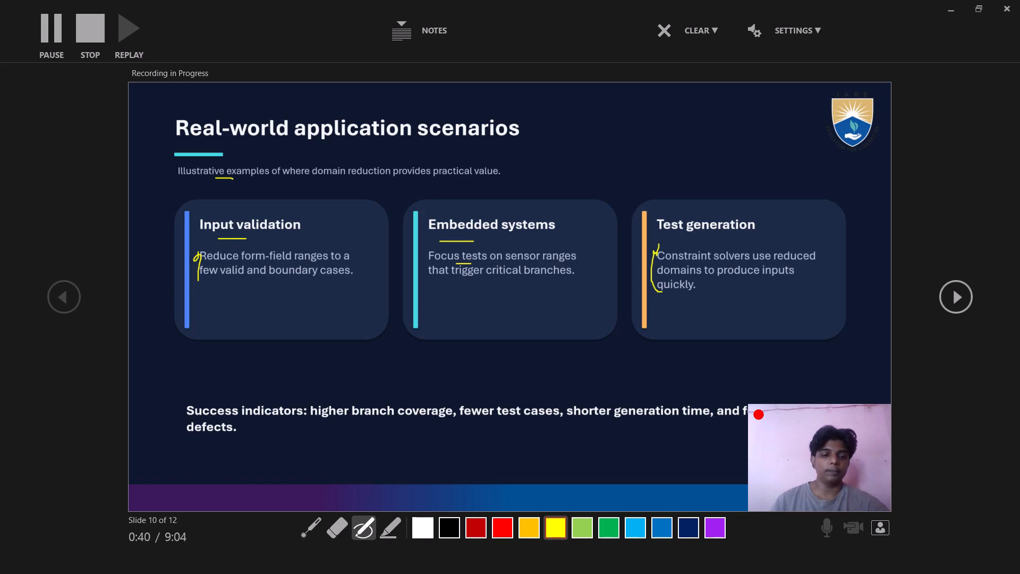
# On slide 10, bracket the success indicators line and underline "branch coverage", the title, "validation" and "systems" in yellow while narrating.
pyautogui.moveTo(190, 375); pyautogui.dragTo(183, 386)
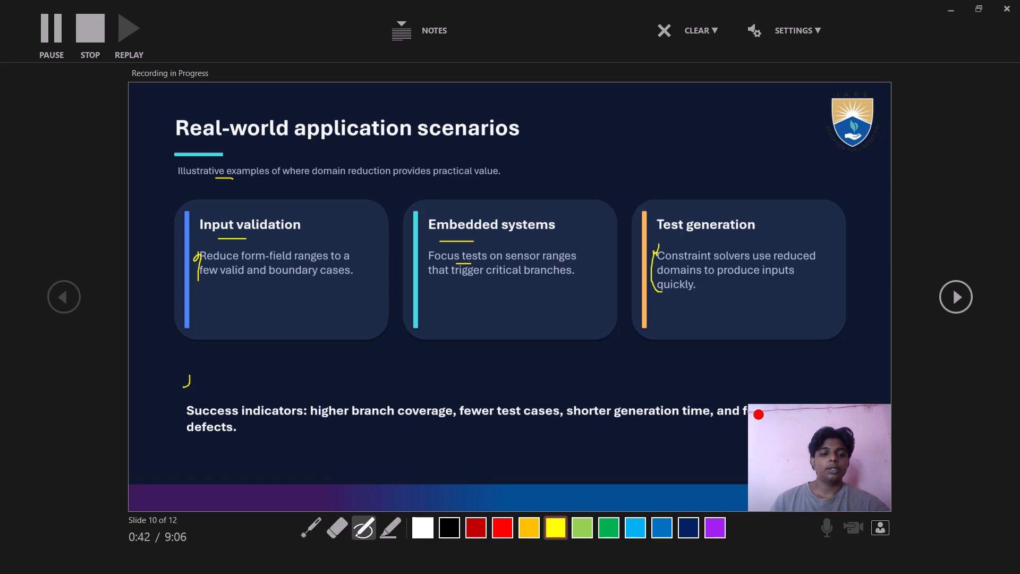
pyautogui.moveTo(183, 386); pyautogui.dragTo(182, 434)
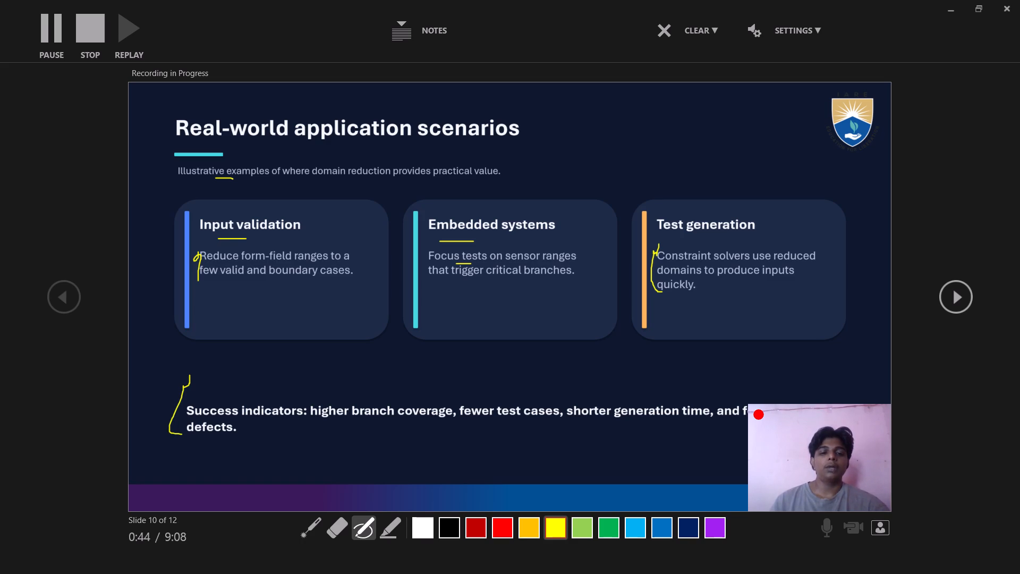
pyautogui.moveTo(374, 421); pyautogui.dragTo(395, 421)
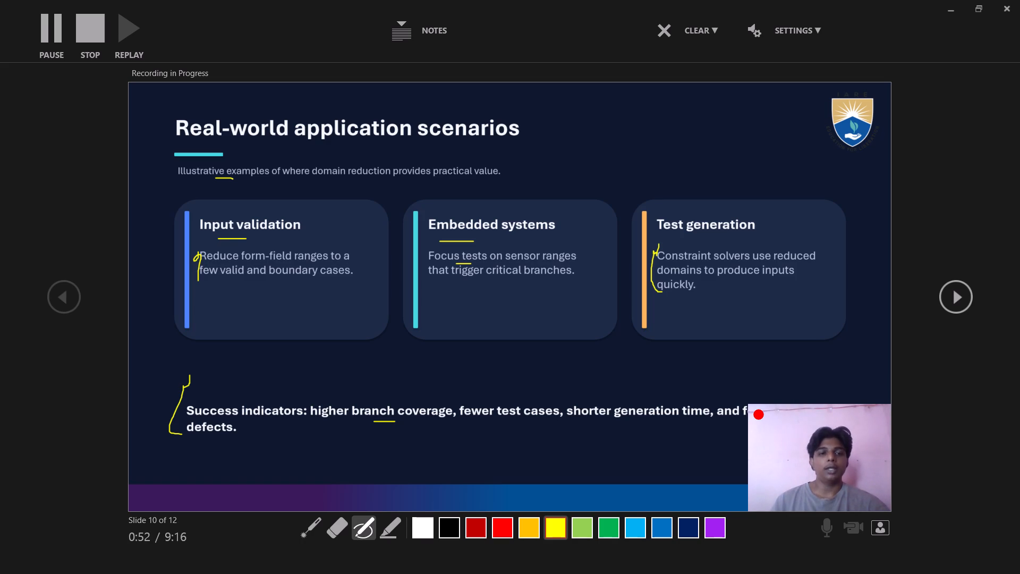
pyautogui.moveTo(237, 149); pyautogui.dragTo(280, 151)
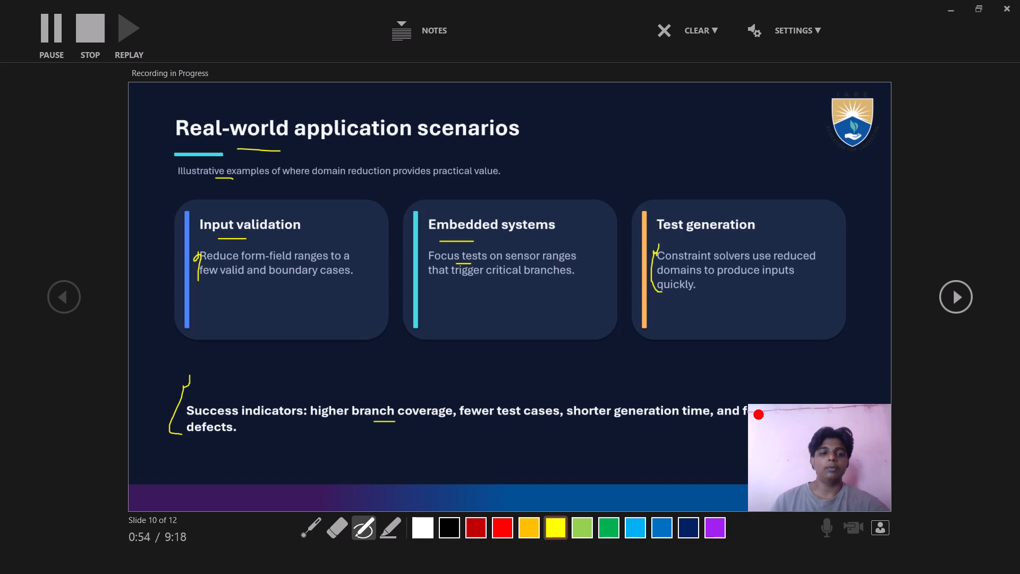
pyautogui.moveTo(232, 239); pyautogui.dragTo(244, 239)
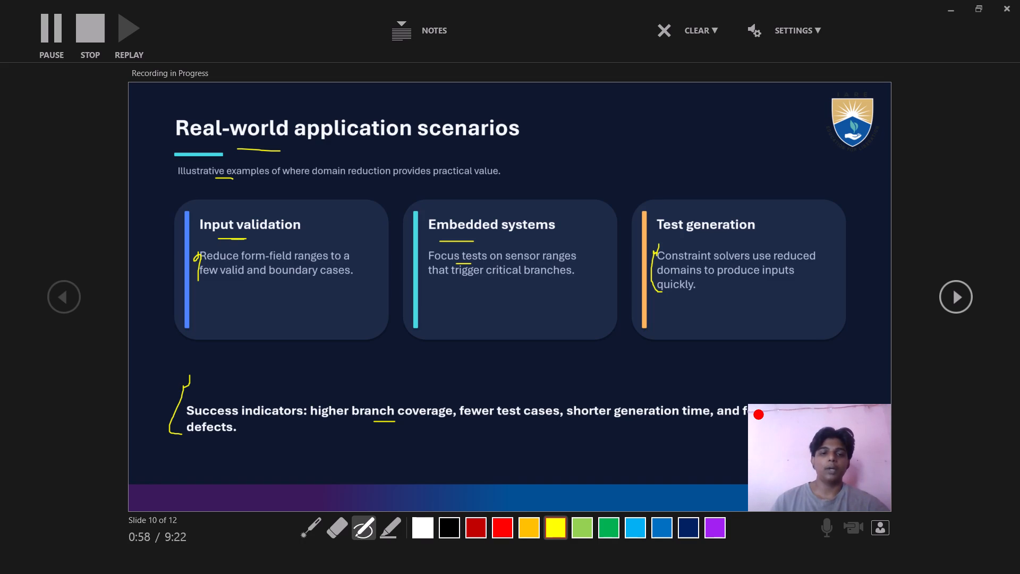
pyautogui.click(244, 239)
pyautogui.moveTo(244, 239); pyautogui.dragTo(262, 239)
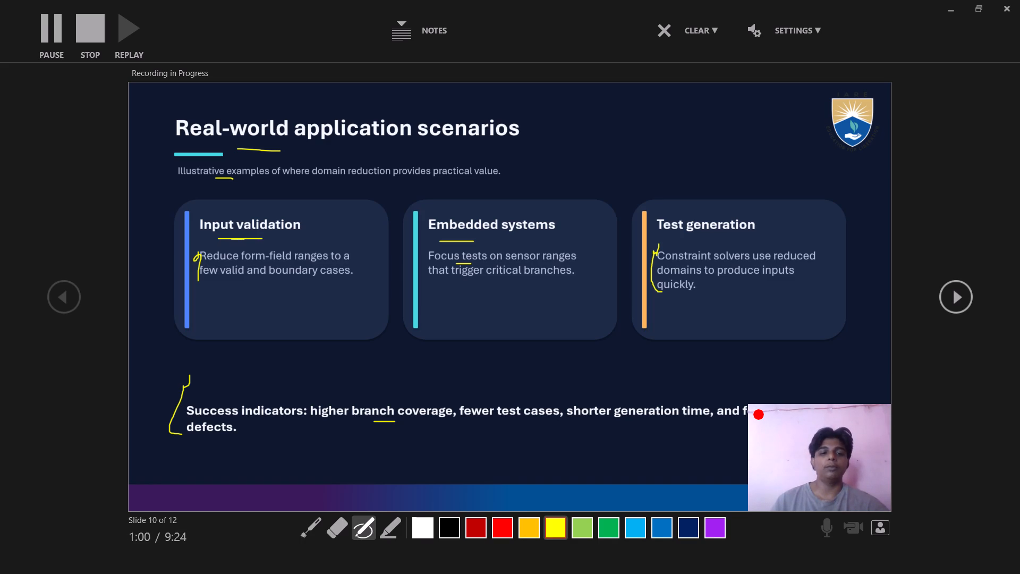
pyautogui.moveTo(507, 241); pyautogui.dragTo(533, 240)
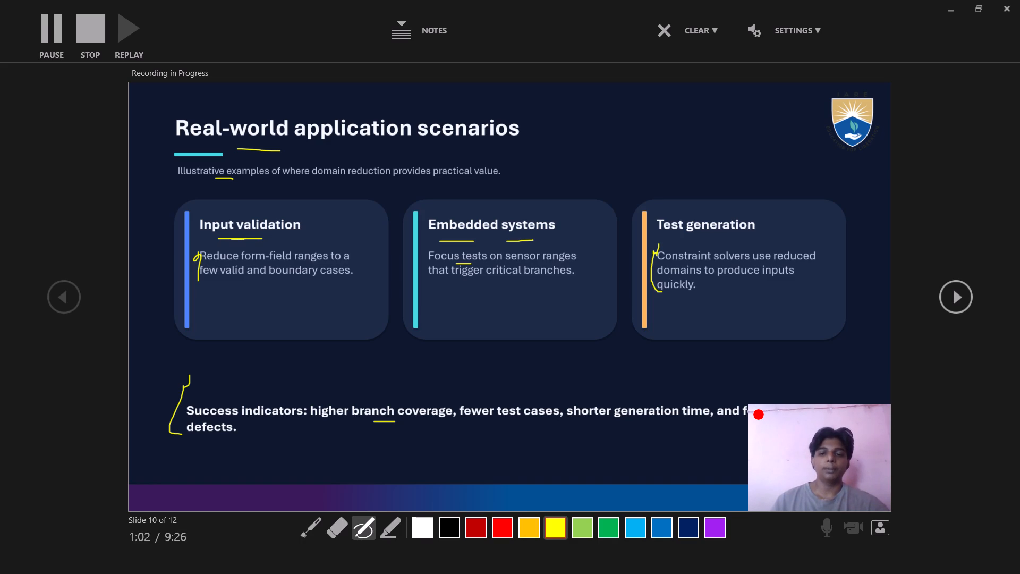
# Advance to slide 11, the conclusion, and narrate it, underlining "test", "Effective" and "Confirm" and marking the start of points 01 and 02 in yellow.
pyautogui.click(957, 282)
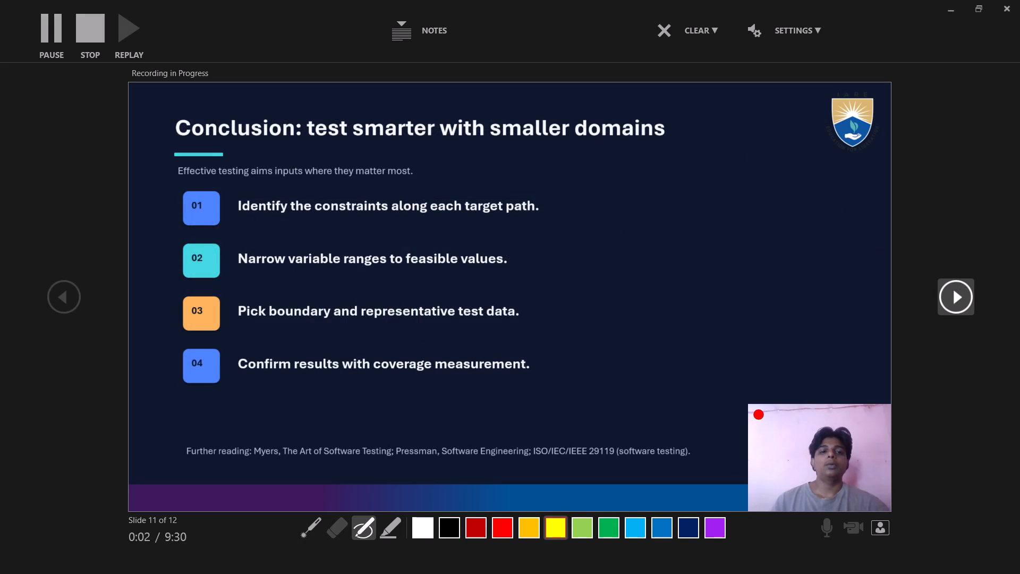
pyautogui.moveTo(317, 141); pyautogui.dragTo(350, 141)
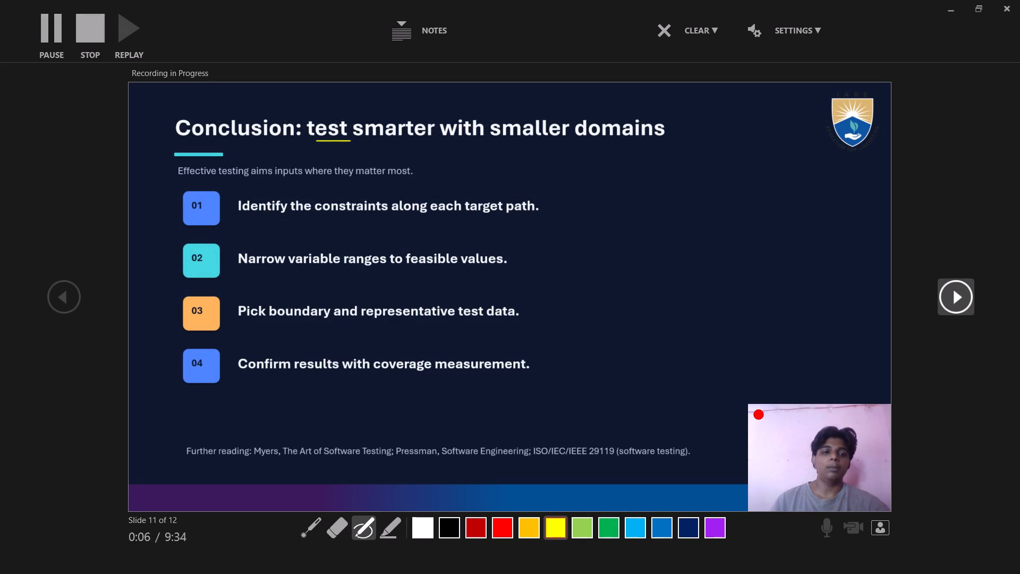
pyautogui.moveTo(205, 183); pyautogui.dragTo(219, 181)
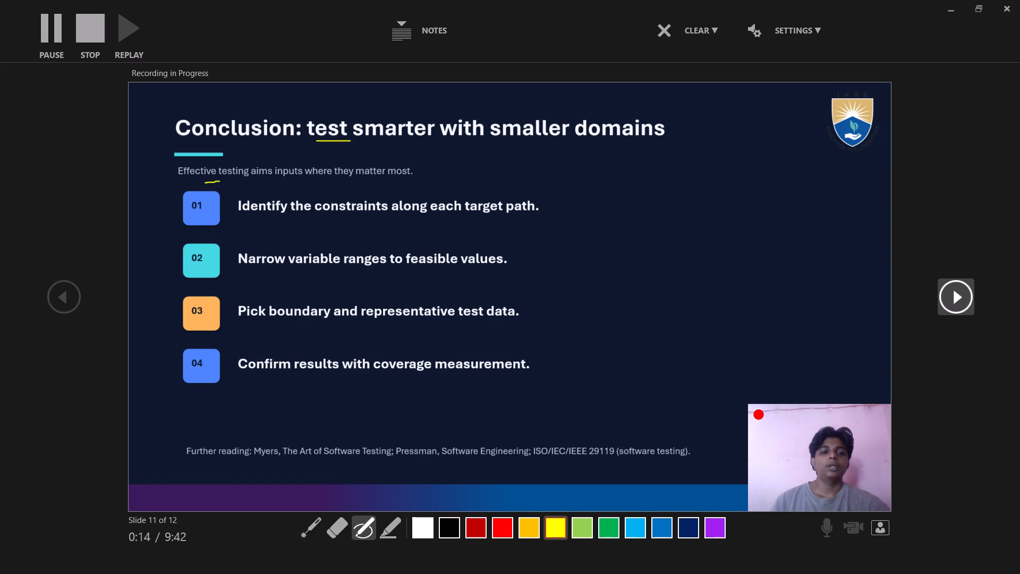
pyautogui.moveTo(238, 198); pyautogui.dragTo(234, 225)
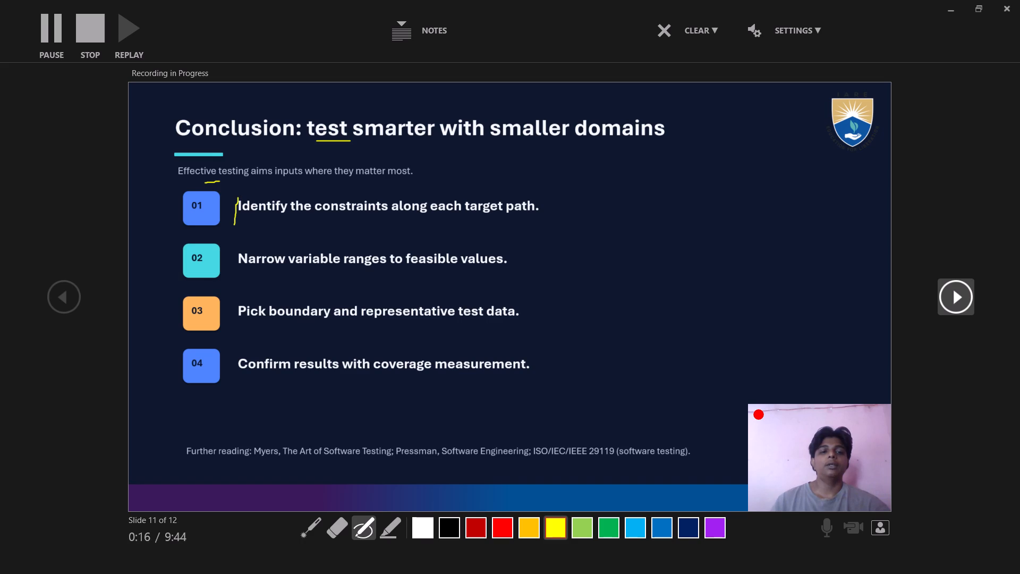
pyautogui.moveTo(234, 225); pyautogui.dragTo(236, 225)
pyautogui.moveTo(239, 254); pyautogui.dragTo(238, 275)
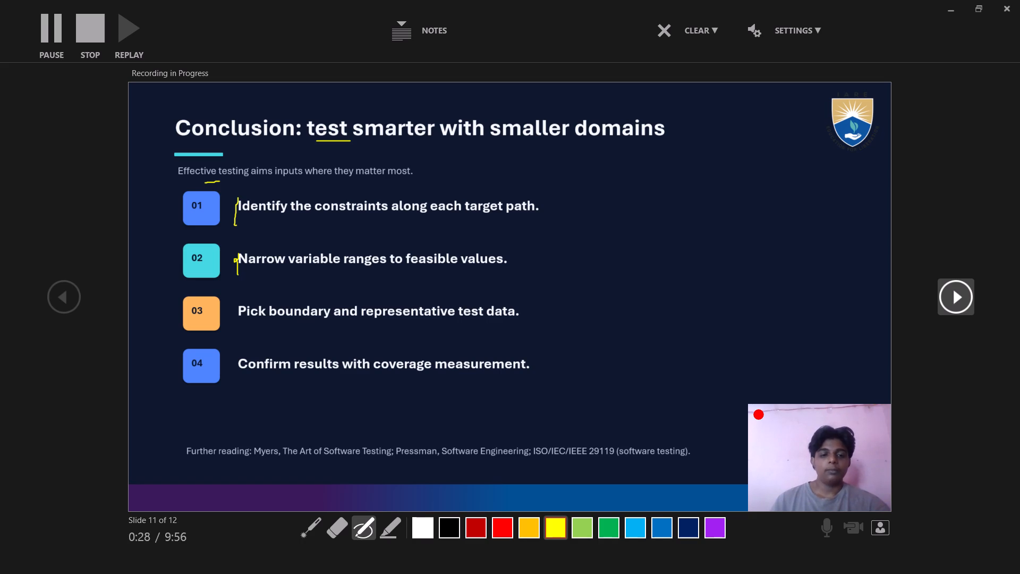
pyautogui.moveTo(254, 376); pyautogui.dragTo(281, 376)
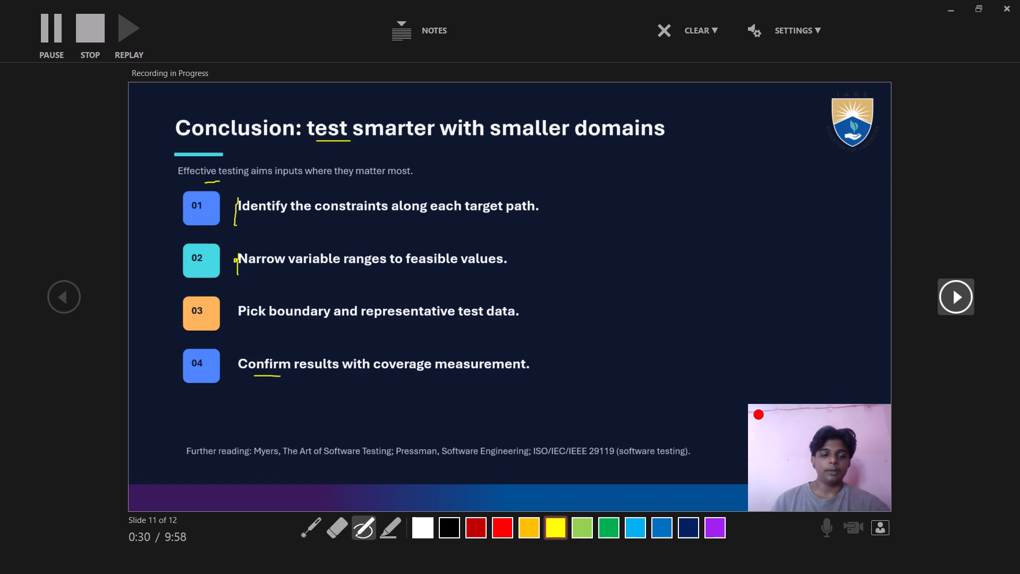
pyautogui.moveTo(281, 376); pyautogui.dragTo(282, 376)
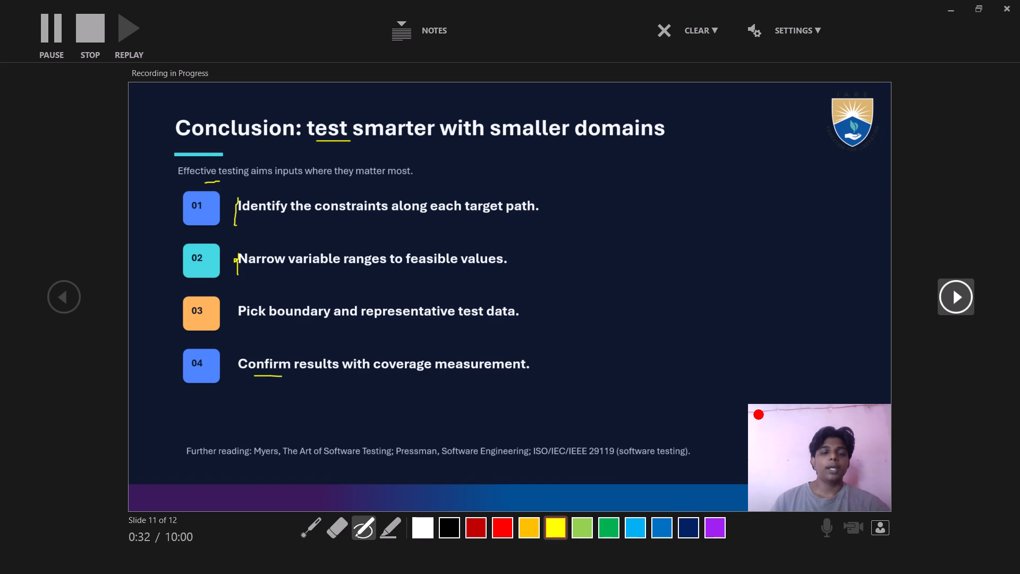
# Continue narrating slide 11, bracketing all four numbered points and underlining "Identify", "Pick" and "Confirm" in yellow.
pyautogui.moveTo(168, 185); pyautogui.dragTo(165, 318)
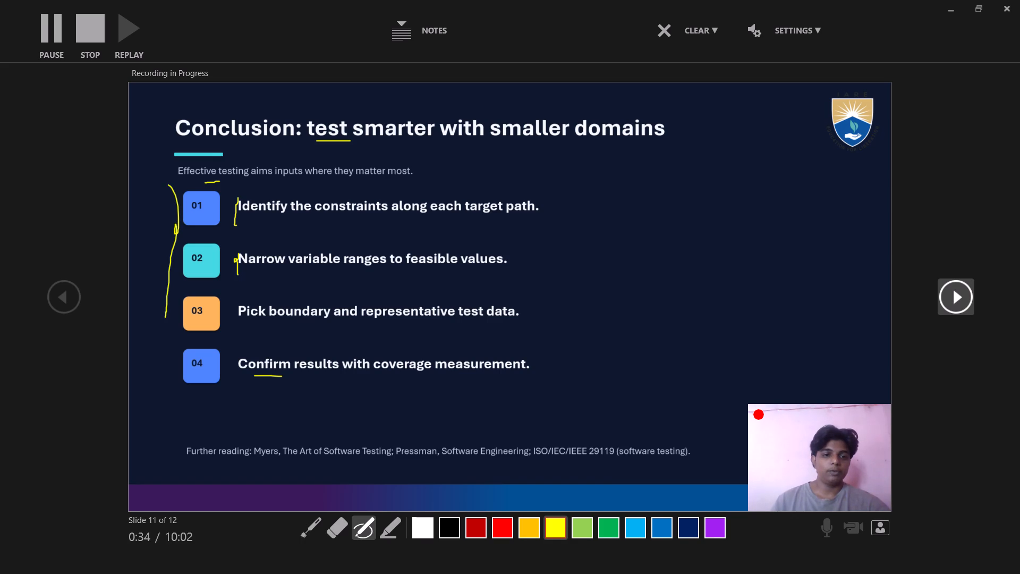
pyautogui.moveTo(165, 318); pyautogui.dragTo(166, 364)
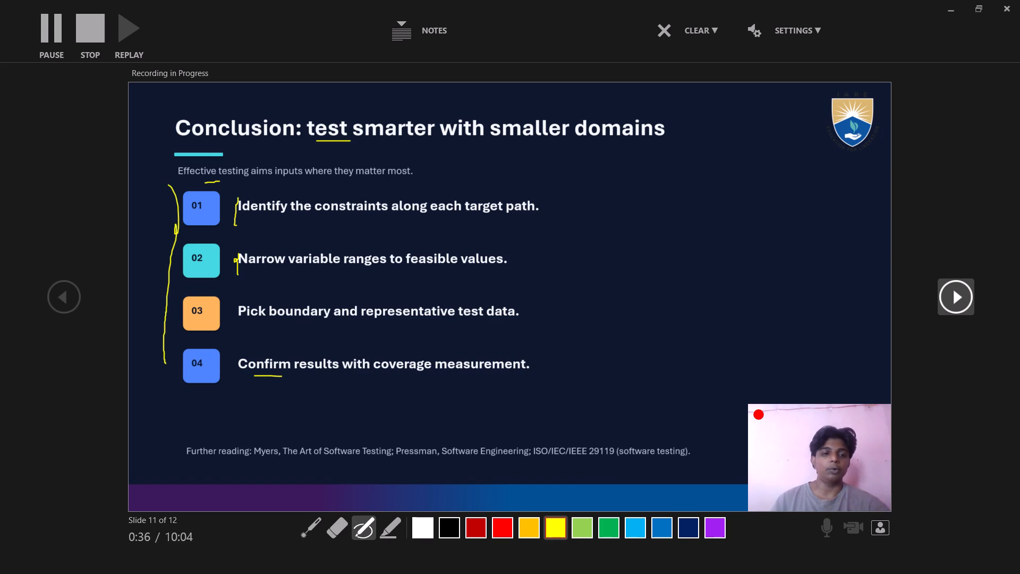
pyautogui.moveTo(259, 220); pyautogui.dragTo(274, 217)
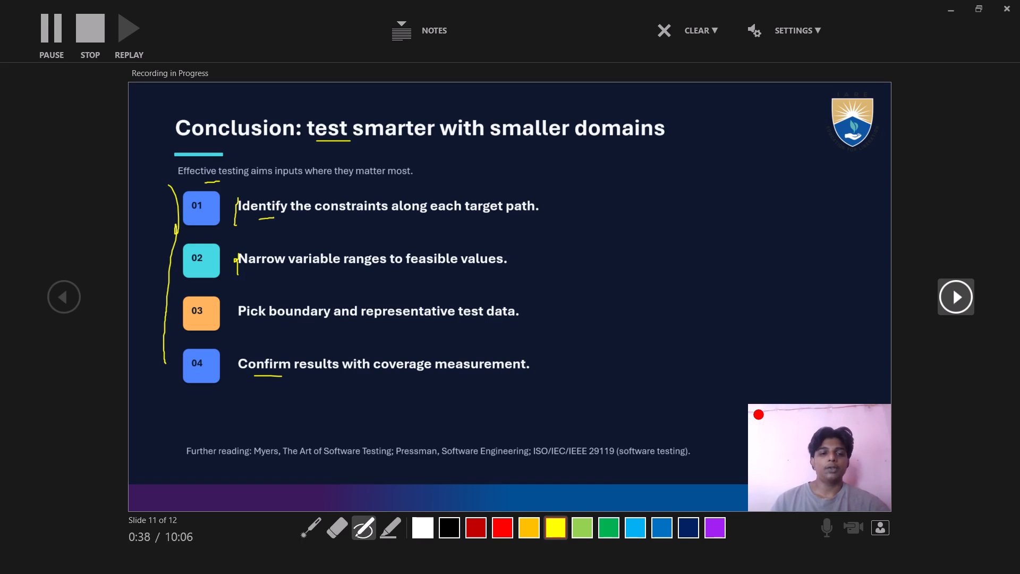
pyautogui.moveTo(274, 217); pyautogui.dragTo(274, 217)
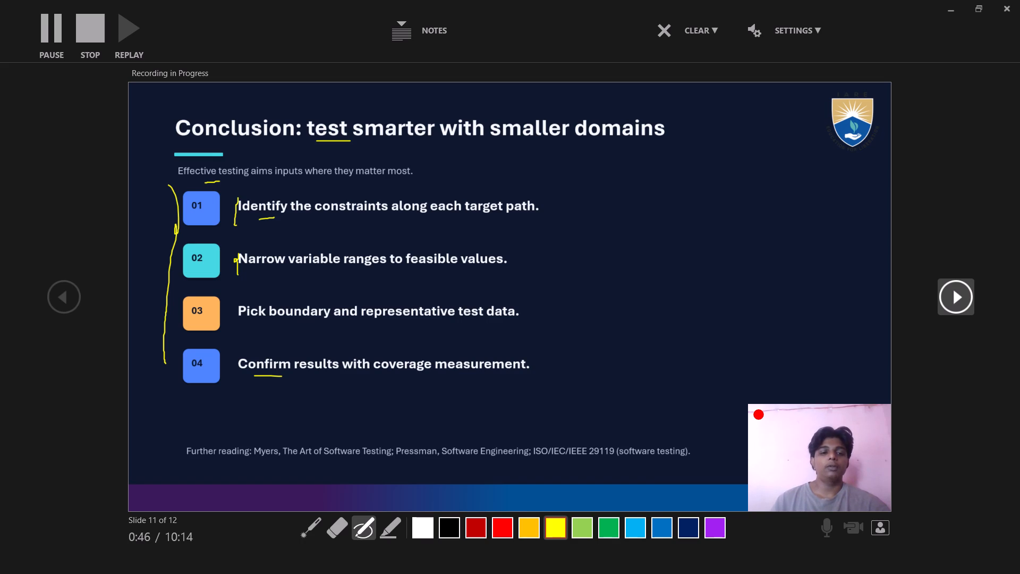
pyautogui.moveTo(246, 322); pyautogui.dragTo(261, 322)
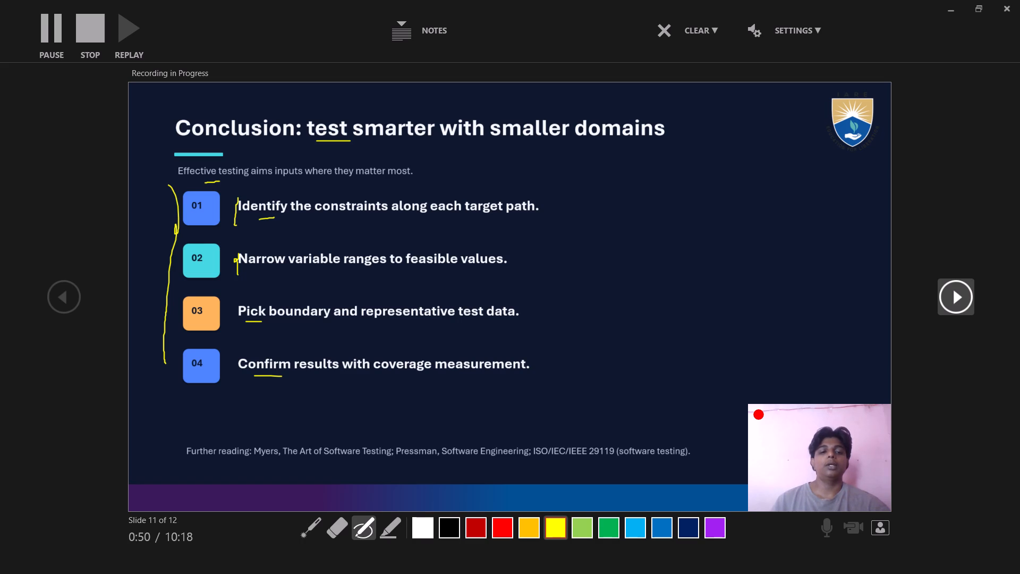
pyautogui.moveTo(243, 381); pyautogui.dragTo(274, 381)
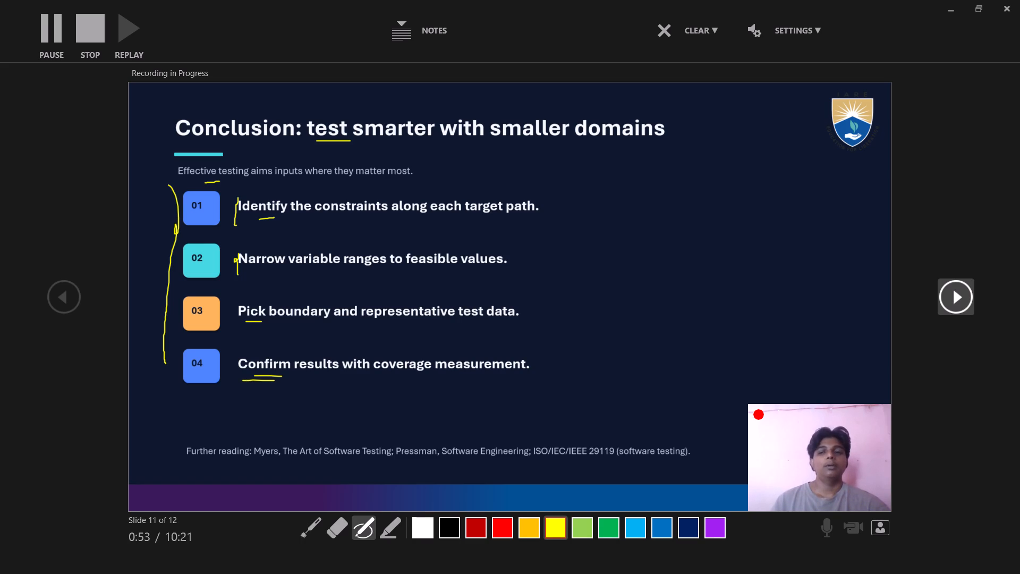
# Advance to the closing "Thank You" slide, pause and stop the recording, and exit the recording view.
pyautogui.click(960, 302)
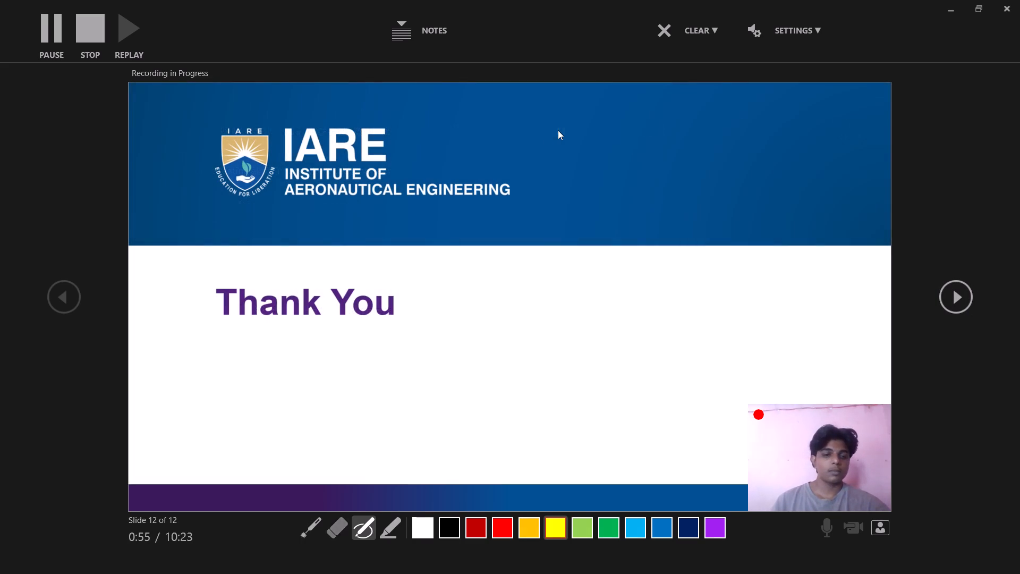
pyautogui.click(58, 23)
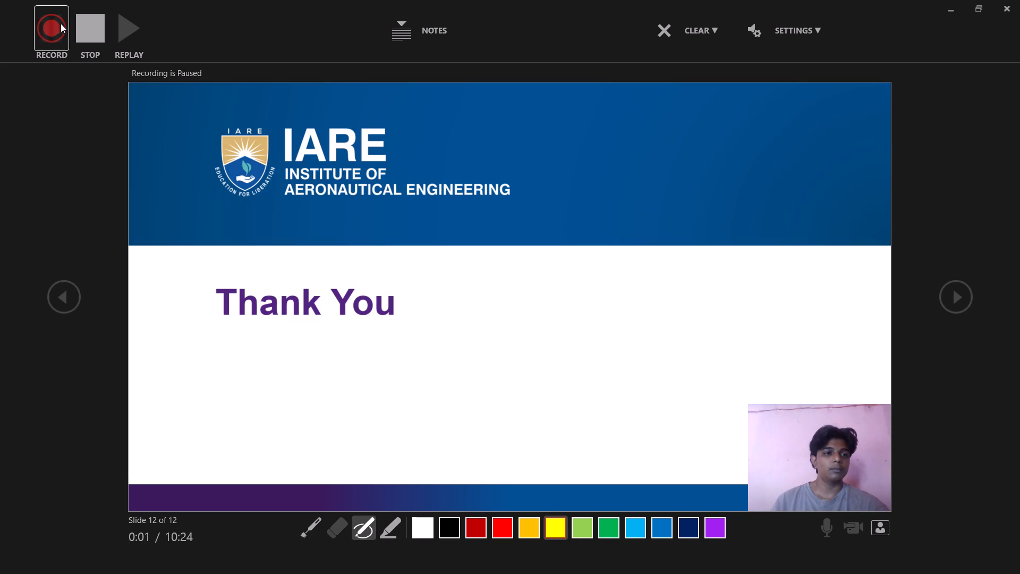
pyautogui.click(97, 29)
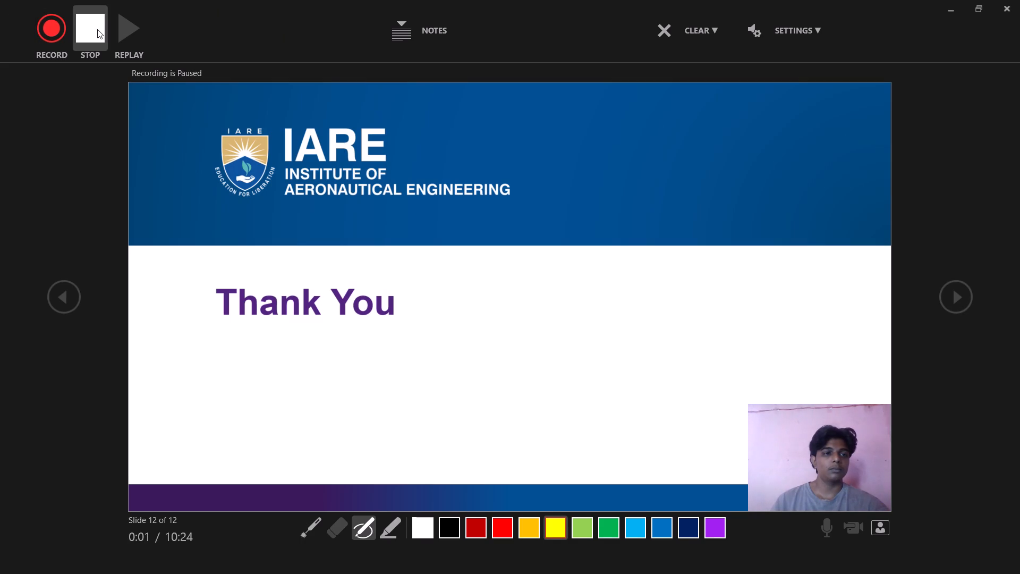
pyautogui.click(1006, 7)
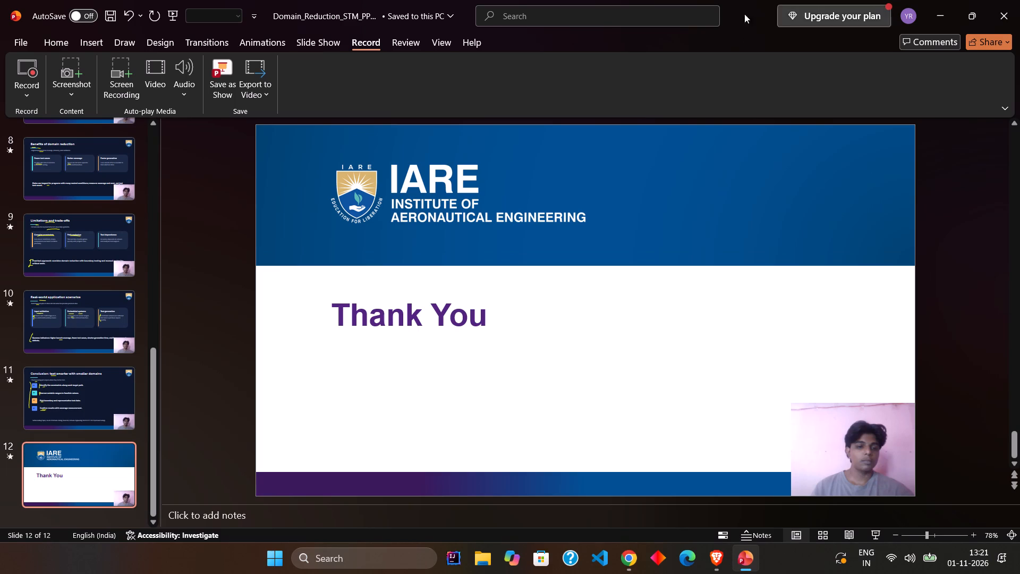
# Go to slide 1 and shrink its camera video slightly toward the slide's lower-right corner.
pyautogui.scroll(12, 60, 284)
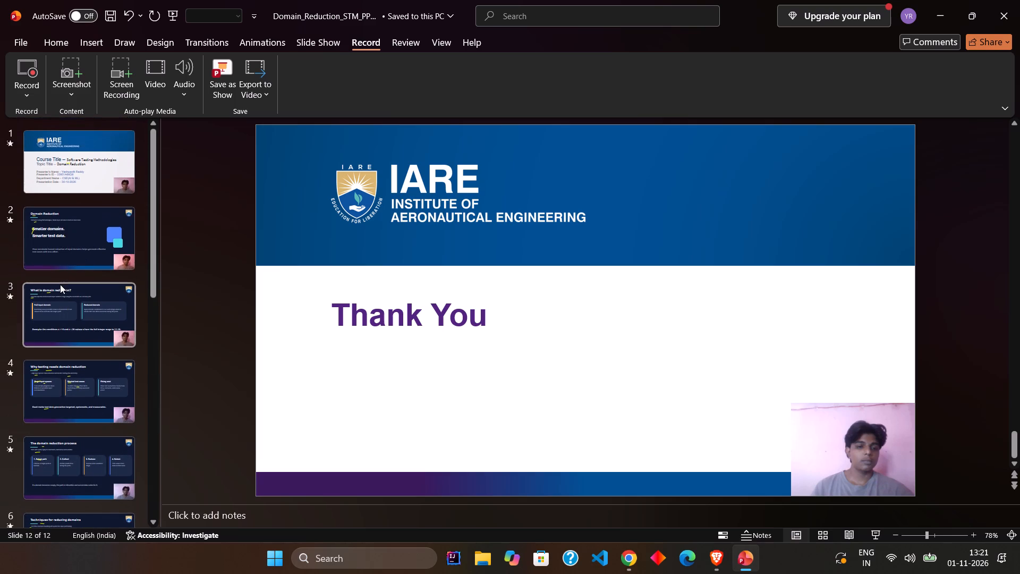
pyautogui.click(135, 165)
pyautogui.click(861, 442)
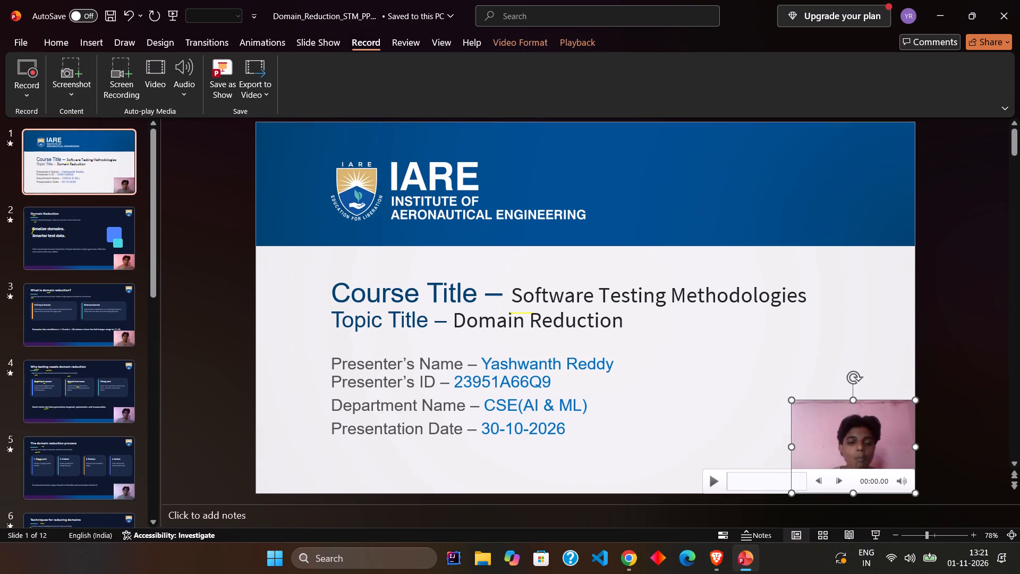
pyautogui.moveTo(788, 400); pyautogui.dragTo(802, 409)
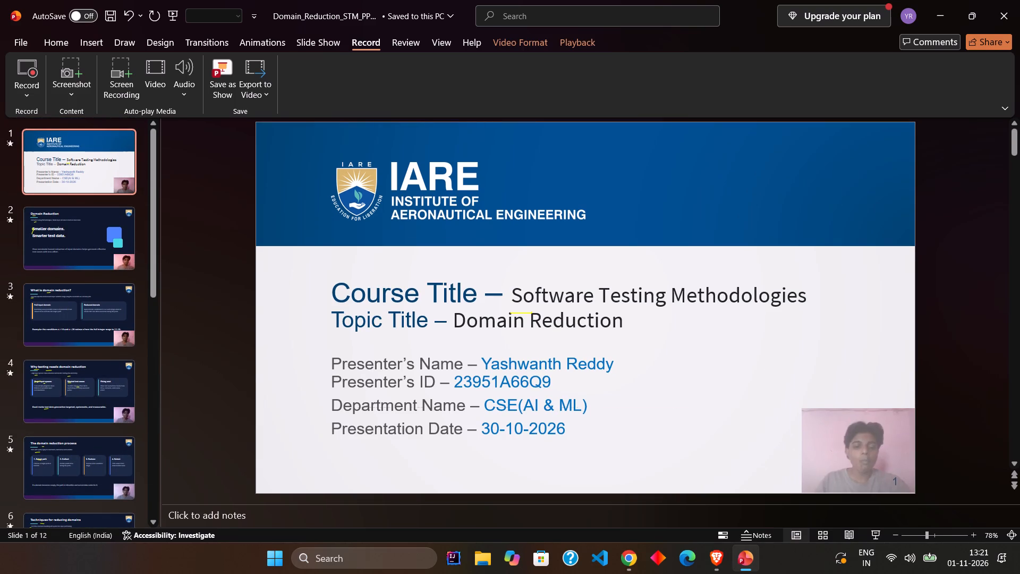
pyautogui.moveTo(802, 409); pyautogui.dragTo(804, 411)
# Play the first few seconds of the camera video on slide 1 and pause it.
pyautogui.click(711, 480)
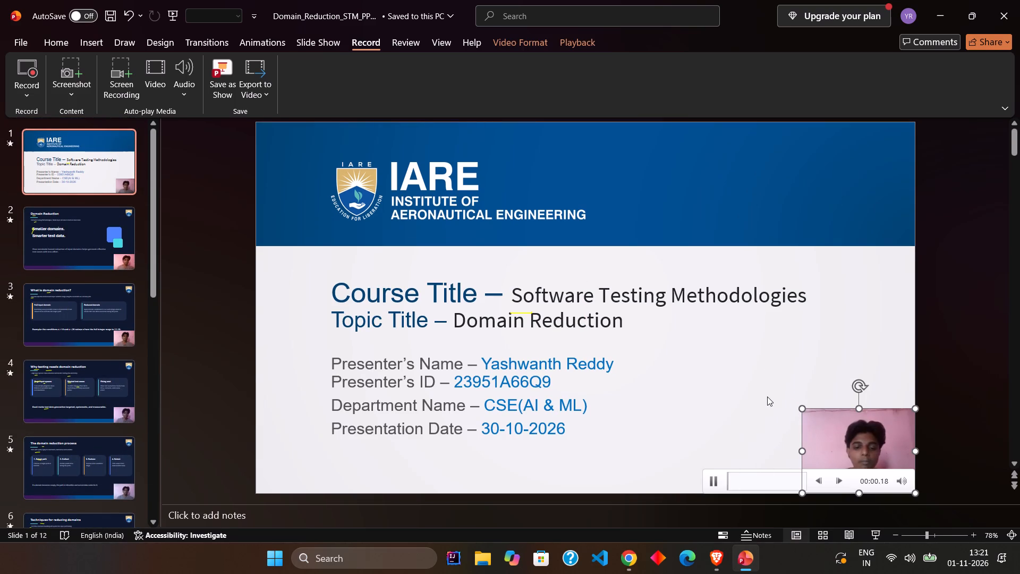
pyautogui.click(714, 483)
# Shrink the camera videos on slides 2 and 3 slightly toward the slide's lower-right corner.
pyautogui.click(60, 233)
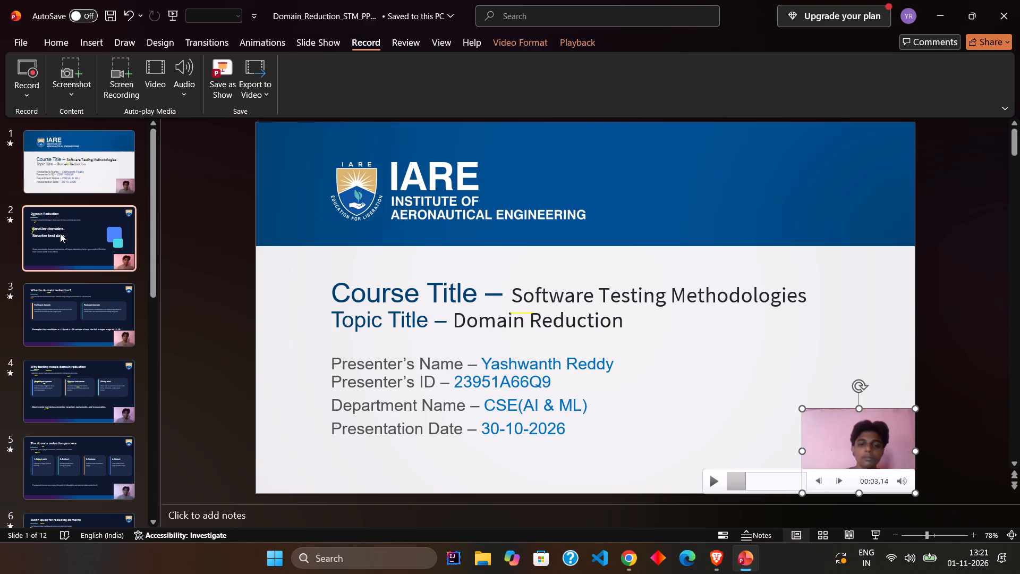
pyautogui.click(855, 465)
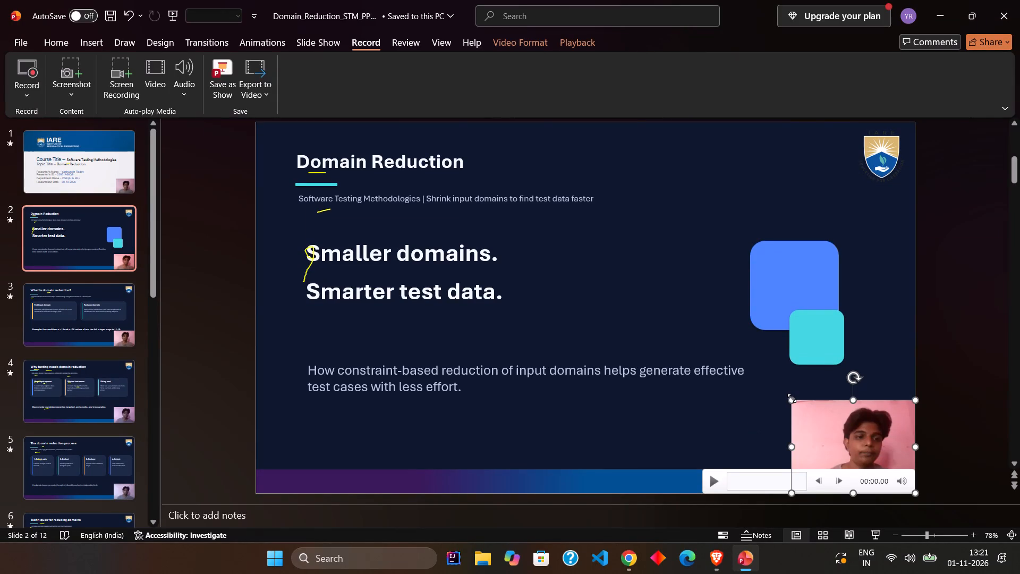
pyautogui.moveTo(792, 398); pyautogui.dragTo(808, 416)
pyautogui.click(108, 330)
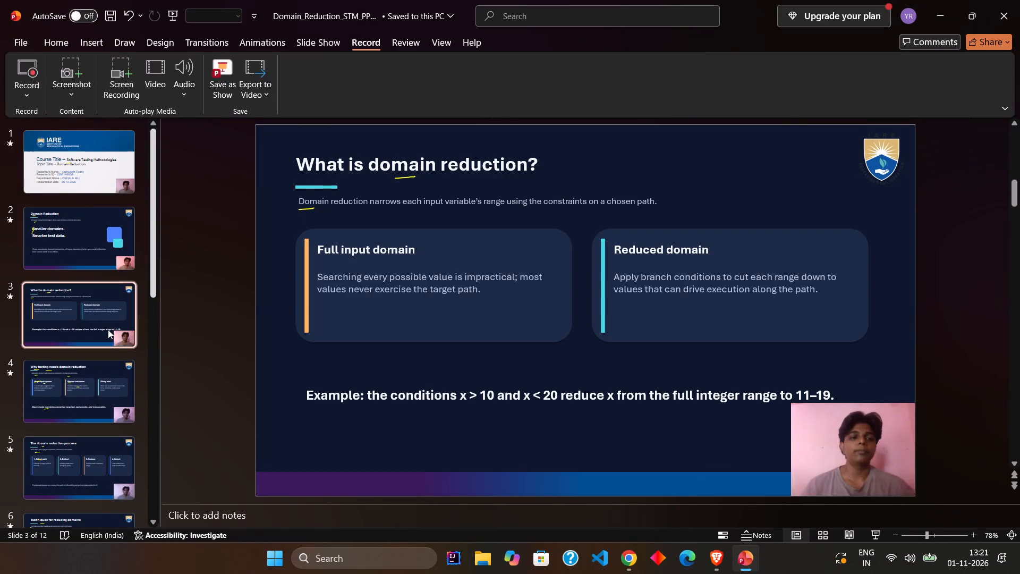
pyautogui.click(853, 423)
pyautogui.moveTo(792, 400); pyautogui.dragTo(814, 425)
# Shrink the camera videos on slides 4 and 5 slightly toward the slide's lower-right corner.
pyautogui.click(96, 410)
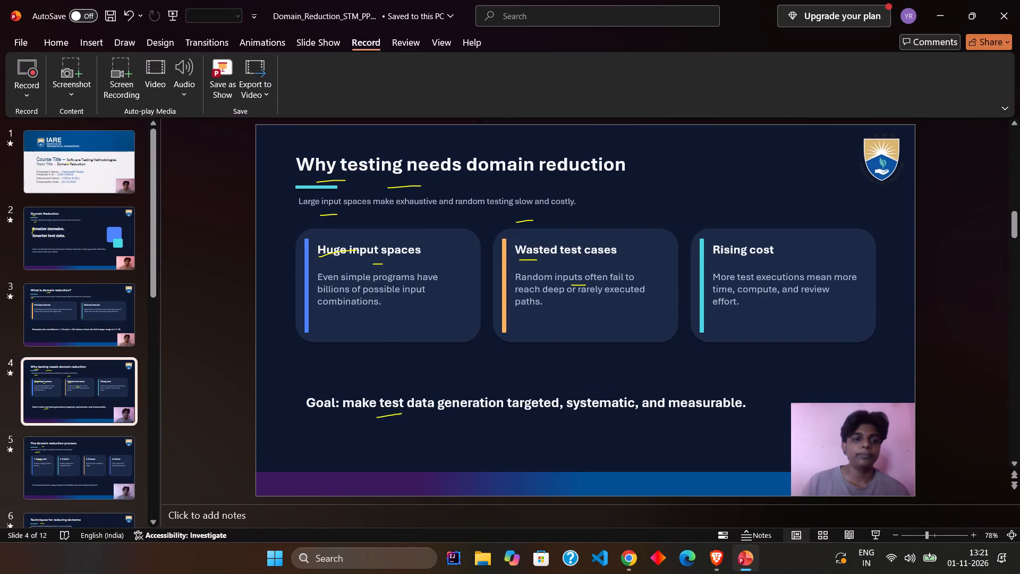
pyautogui.click(841, 434)
pyautogui.moveTo(794, 402); pyautogui.dragTo(812, 416)
pyautogui.click(82, 489)
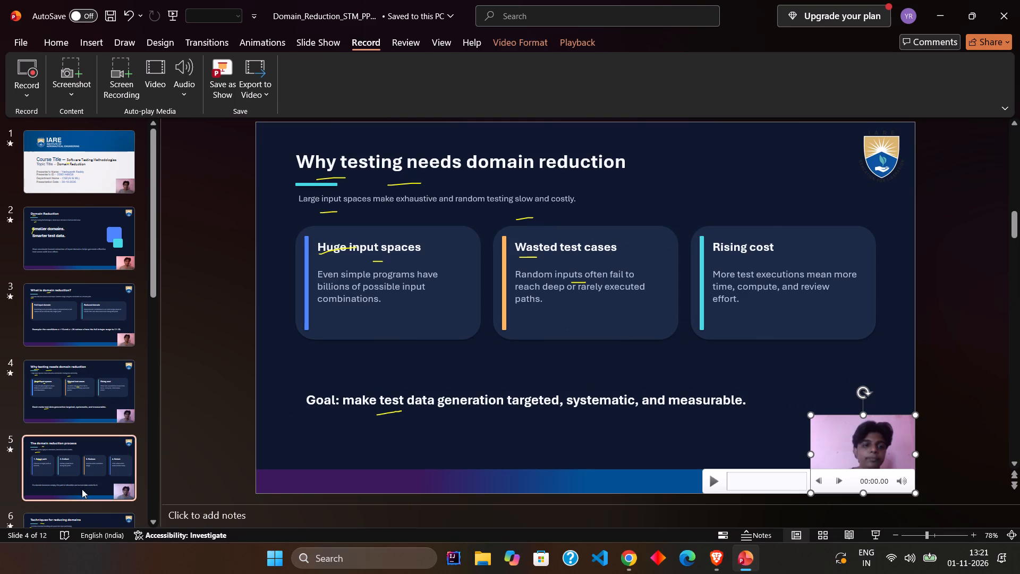
pyautogui.click(852, 433)
pyautogui.moveTo(791, 400); pyautogui.dragTo(807, 423)
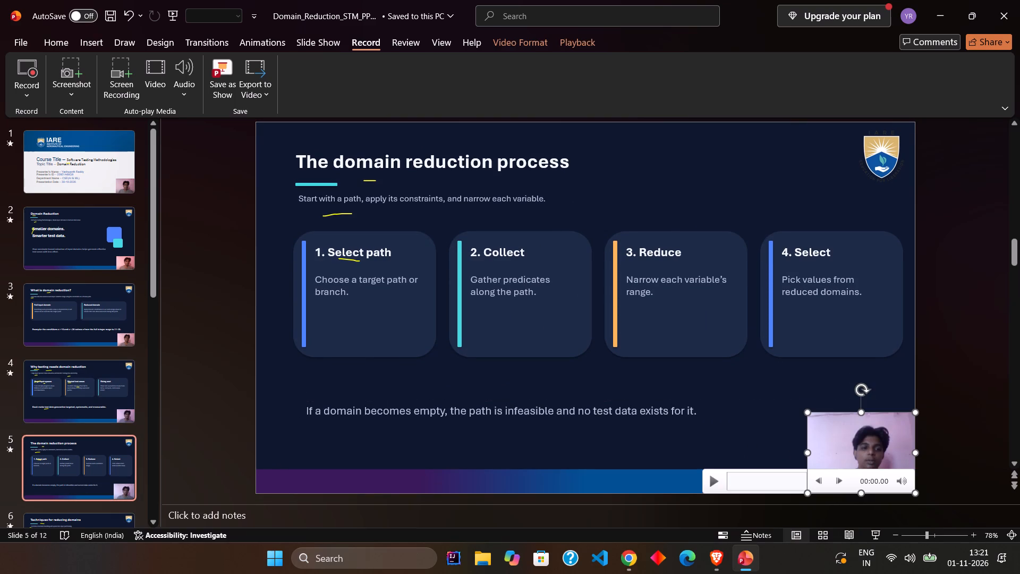
# Shrink the camera video on slide 6, "Techniques for reducing domains", toward the slide's lower-right corner.
pyautogui.click(118, 519)
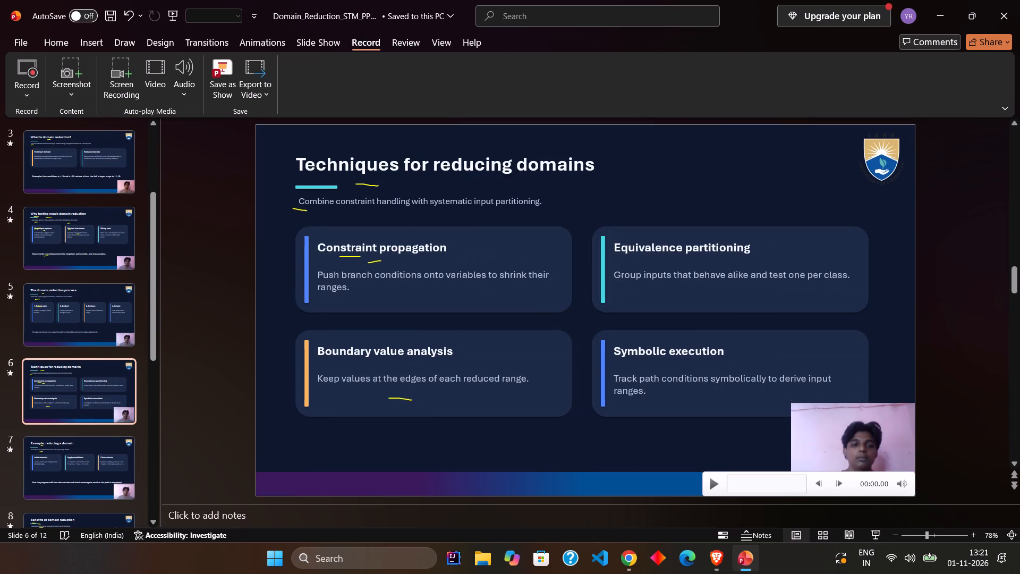
pyautogui.click(809, 452)
pyautogui.moveTo(793, 400); pyautogui.dragTo(796, 402)
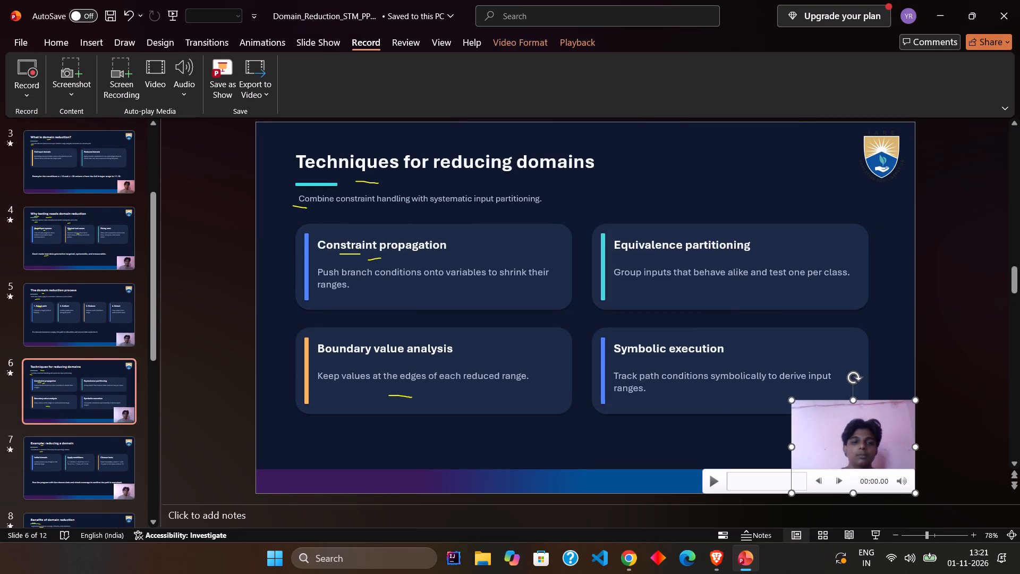
pyautogui.moveTo(796, 402); pyautogui.dragTo(814, 428)
# Shrink the camera video on slide 7 to about 3.65 cm high by 4.86 cm wide, clear of the closing line.
pyautogui.click(95, 469)
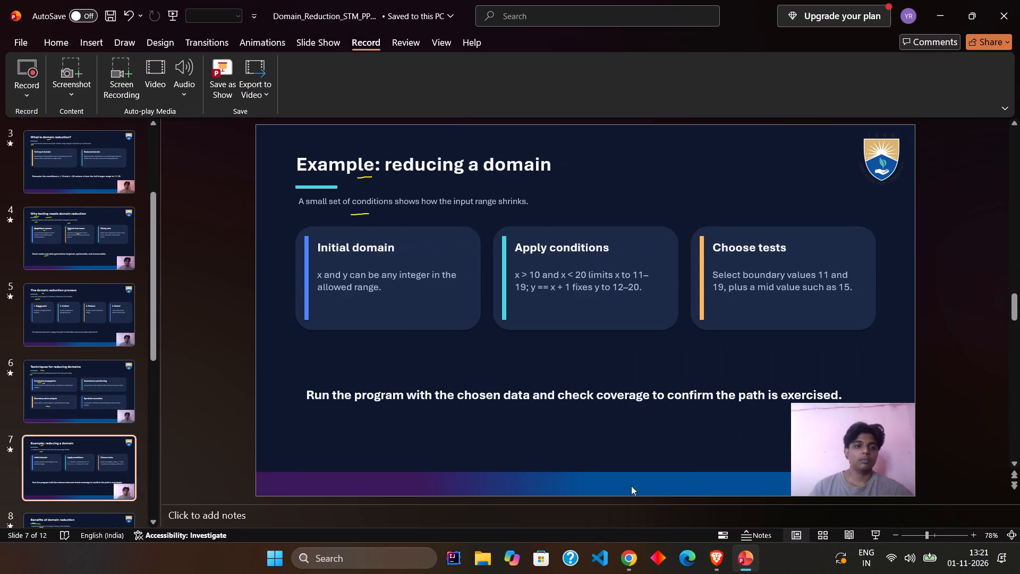
pyautogui.click(821, 456)
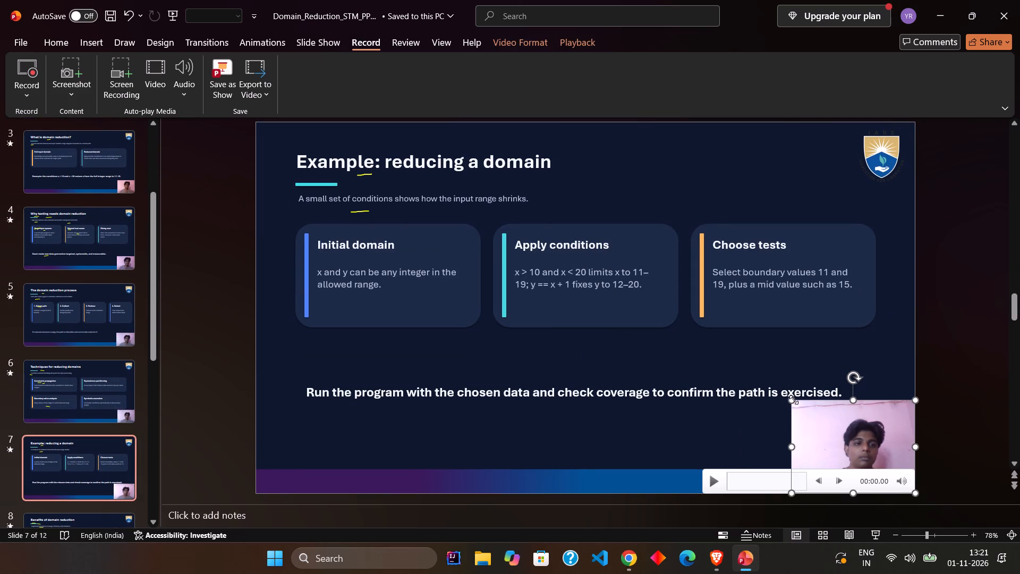
pyautogui.click(794, 400)
pyautogui.click(794, 400)
pyautogui.moveTo(792, 401); pyautogui.dragTo(820, 425)
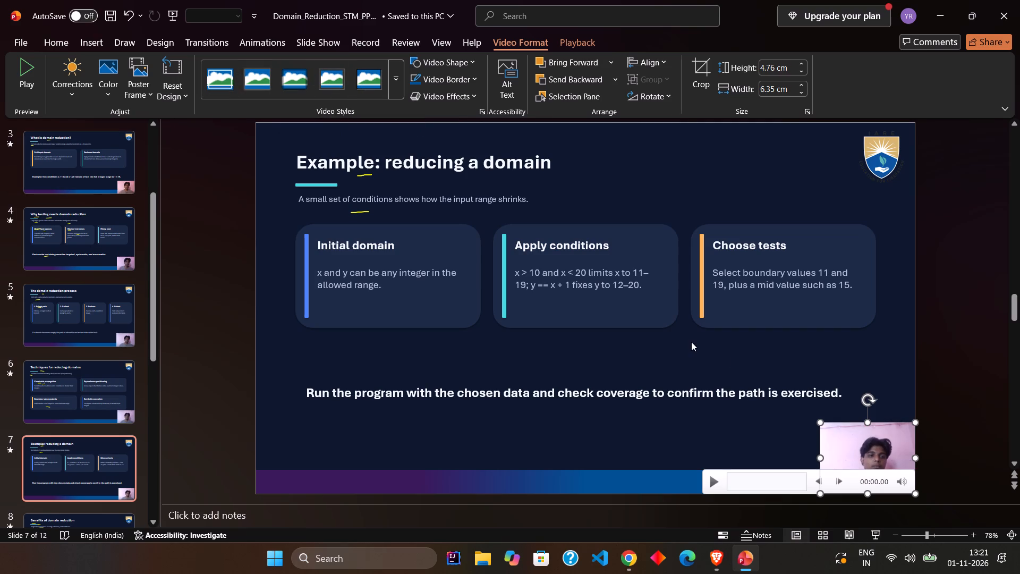
# Nudge the camera video on slide 7 slightly inward from the slide's lower-right corner, keeping its size.
pyautogui.click(822, 426)
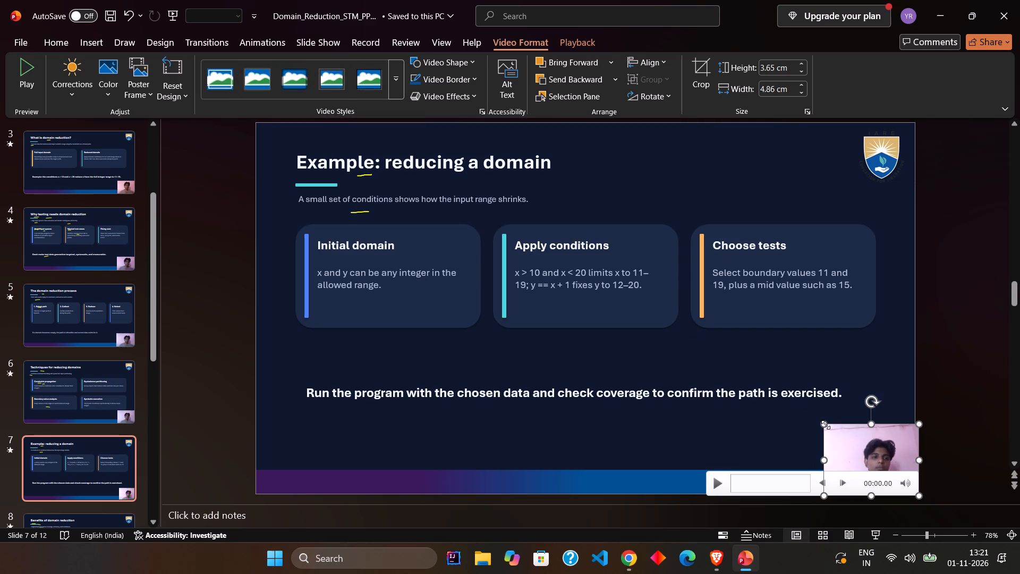
pyautogui.click(821, 421)
pyautogui.moveTo(821, 421); pyautogui.dragTo(817, 418)
pyautogui.moveTo(829, 428); pyautogui.dragTo(819, 421)
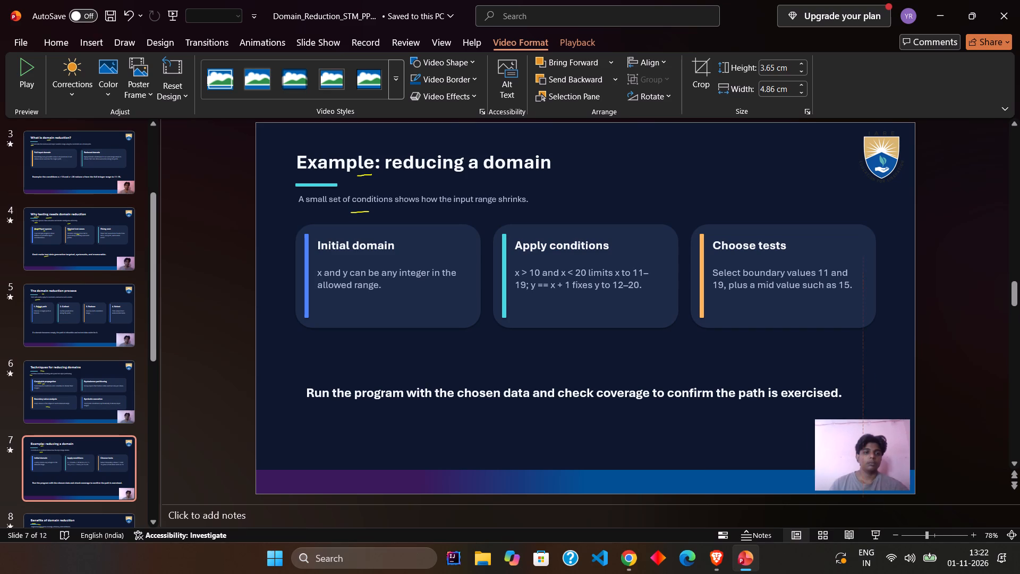
pyautogui.moveTo(819, 421); pyautogui.dragTo(822, 423)
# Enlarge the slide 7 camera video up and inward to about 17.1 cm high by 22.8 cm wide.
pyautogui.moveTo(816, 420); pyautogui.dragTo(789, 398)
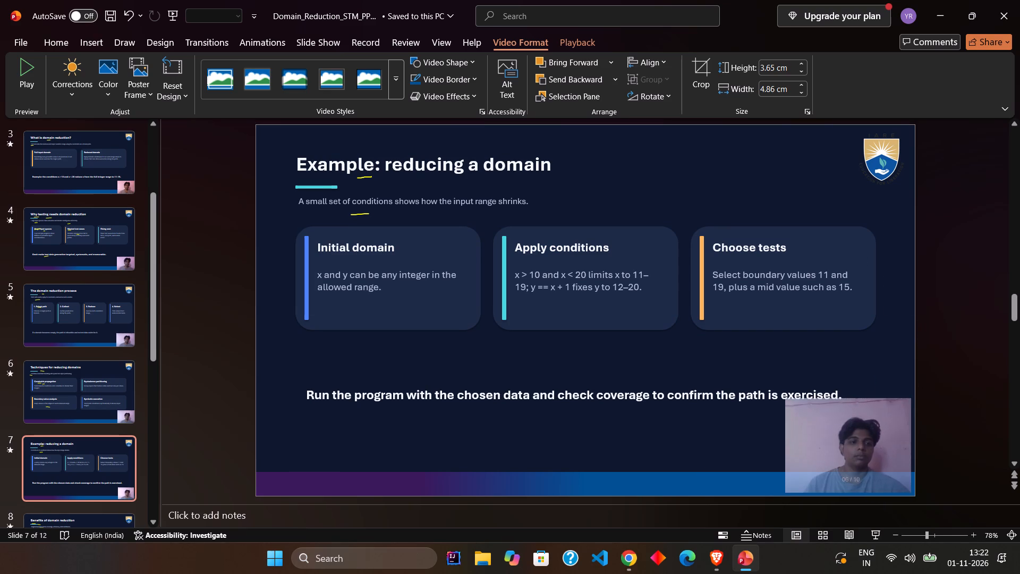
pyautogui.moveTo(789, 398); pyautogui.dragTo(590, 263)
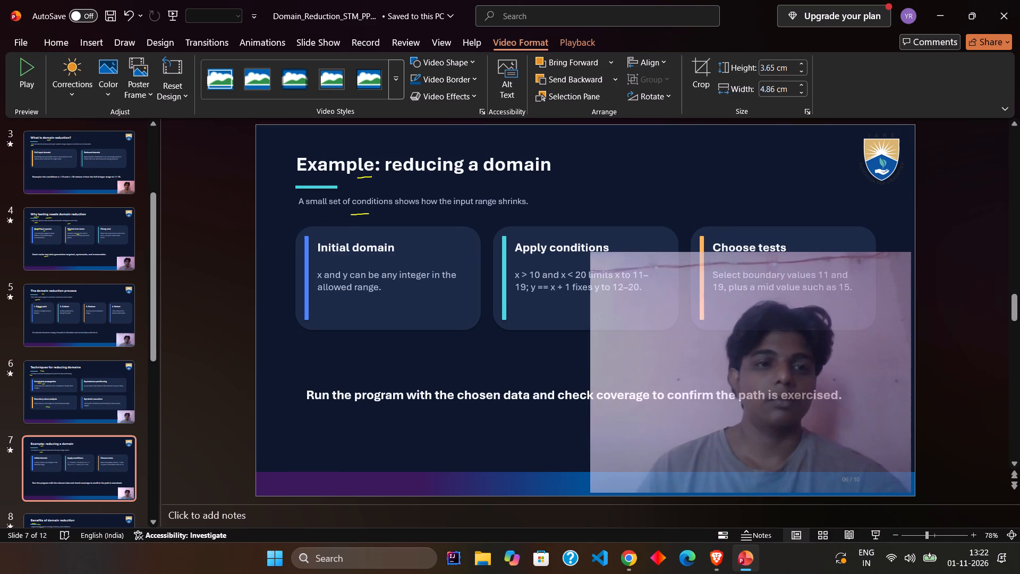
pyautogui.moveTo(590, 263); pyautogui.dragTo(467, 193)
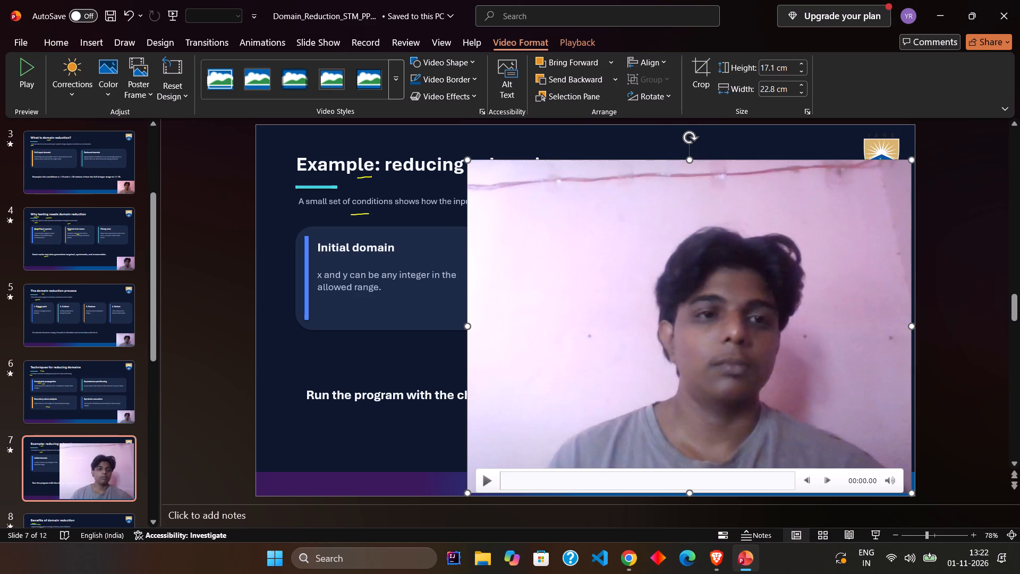
# Shrink the slide 7 camera video toward the slide's lower-right corner until its upper edge reaches the closing line.
pyautogui.moveTo(462, 161); pyautogui.dragTo(513, 191)
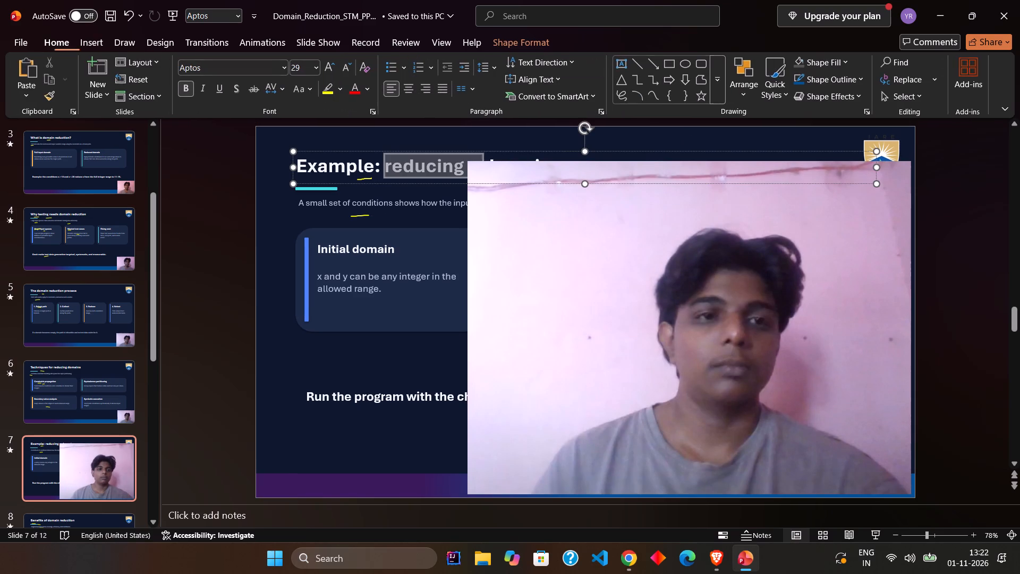
pyautogui.moveTo(513, 191); pyautogui.dragTo(467, 168)
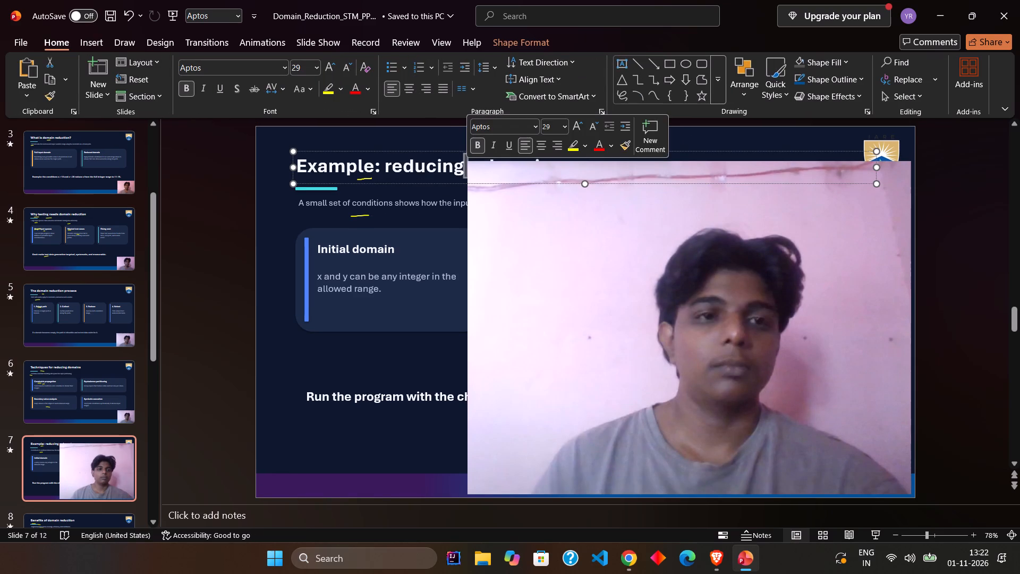
pyautogui.click(481, 163)
pyautogui.moveTo(467, 158); pyautogui.dragTo(524, 205)
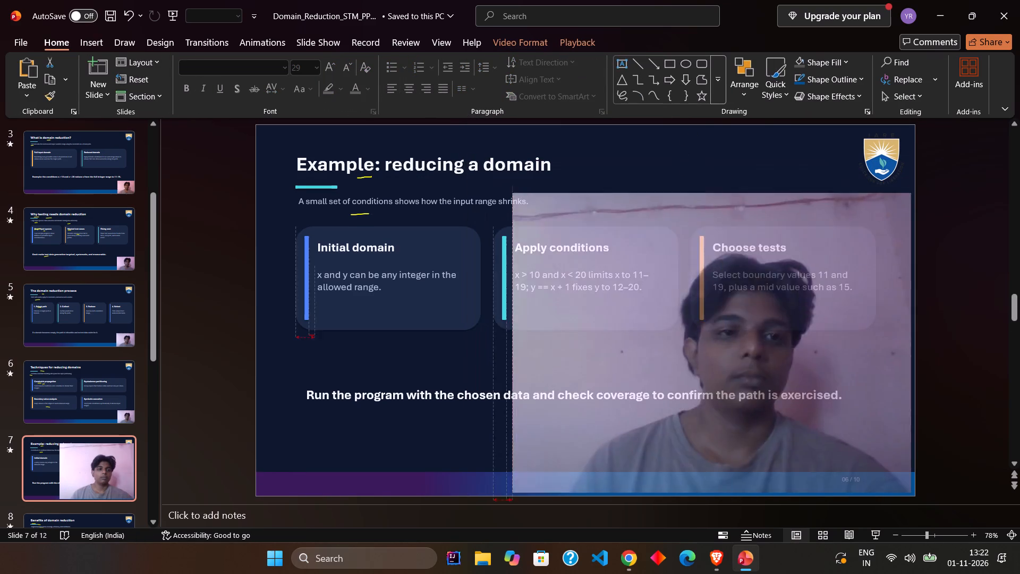
pyautogui.moveTo(524, 205); pyautogui.dragTo(750, 375)
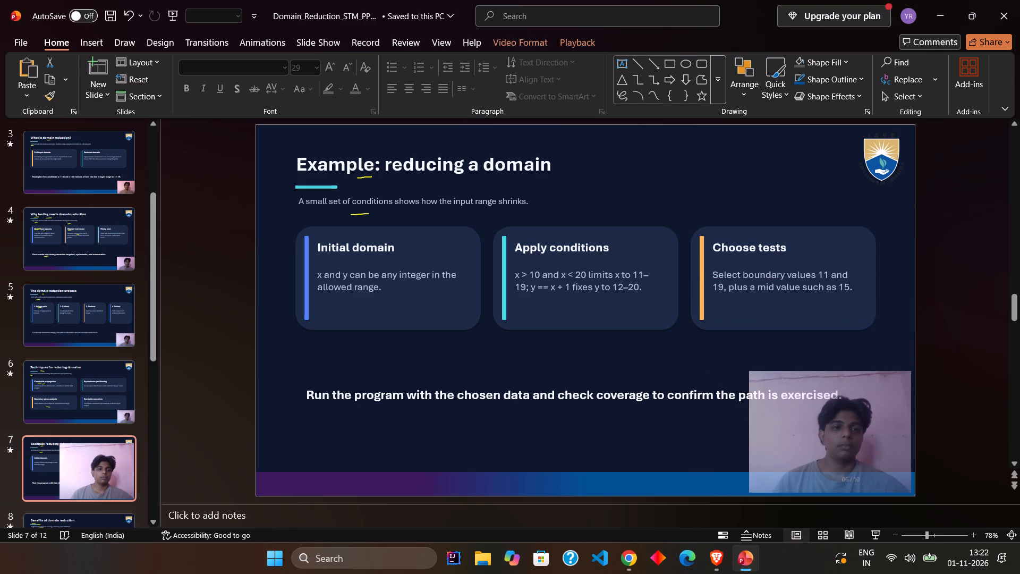
pyautogui.moveTo(750, 375); pyautogui.dragTo(789, 398)
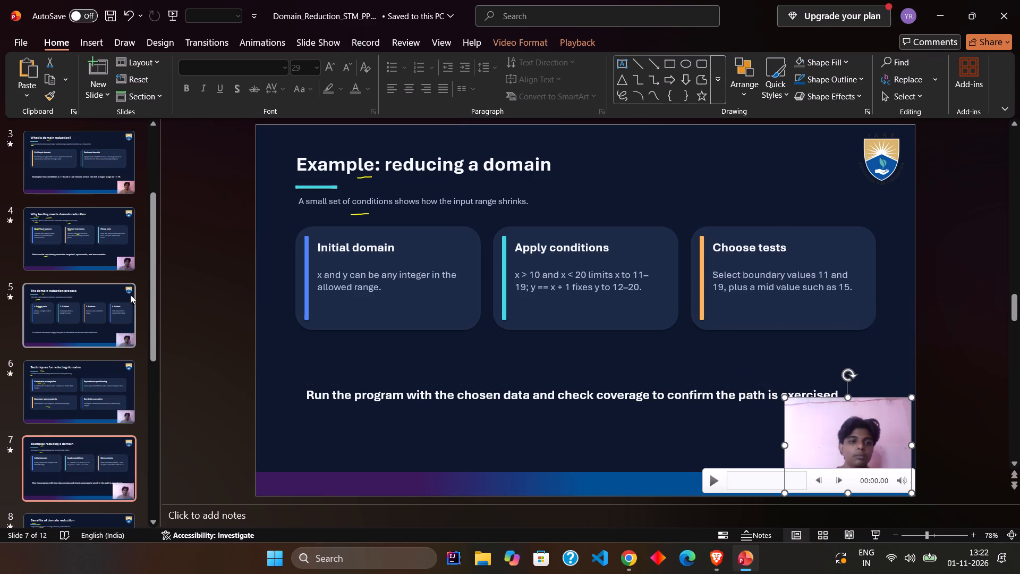
# Check how the camera videos sit on slides 8 to 12, from "Benefits of domain reduction" to "Thank You".
pyautogui.click(94, 519)
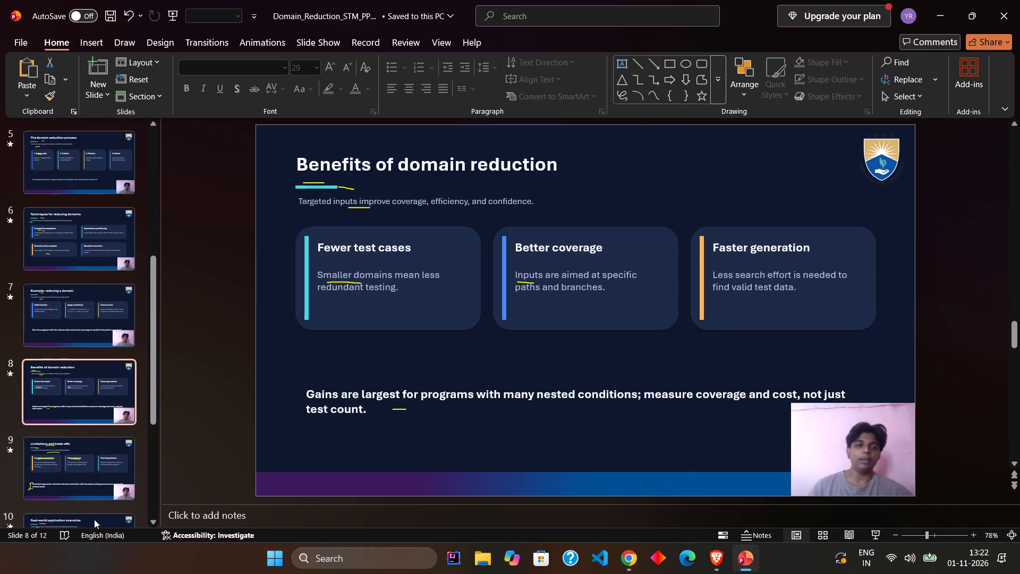
pyautogui.click(90, 465)
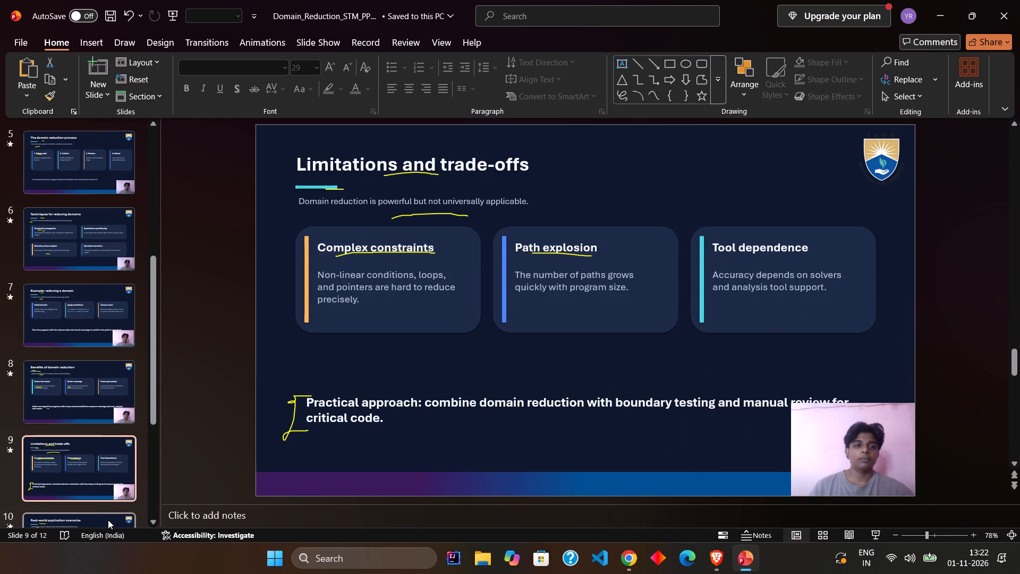
pyautogui.click(108, 520)
pyautogui.tripleClick(108, 520)
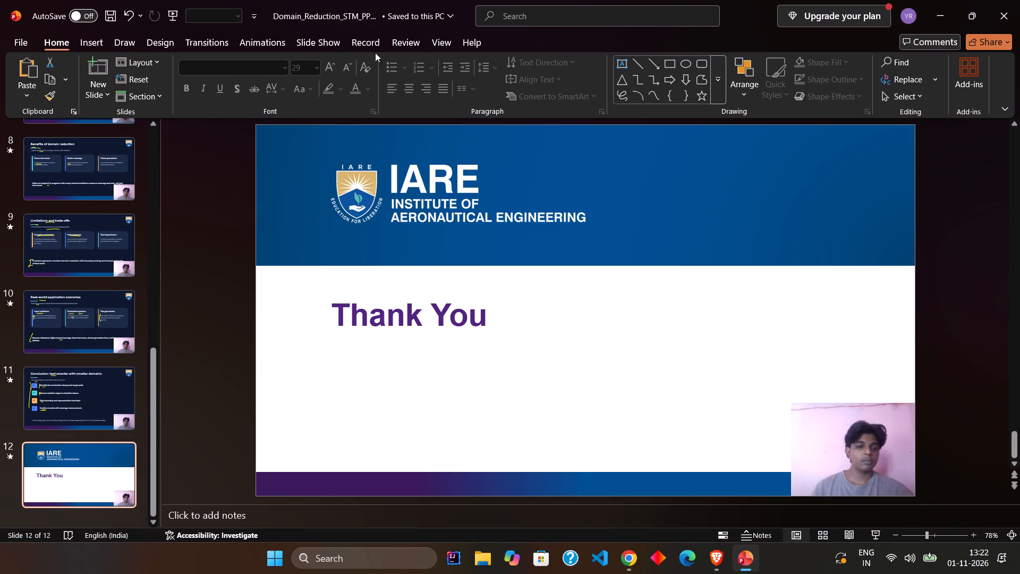
pyautogui.scroll(2, 321, 238)
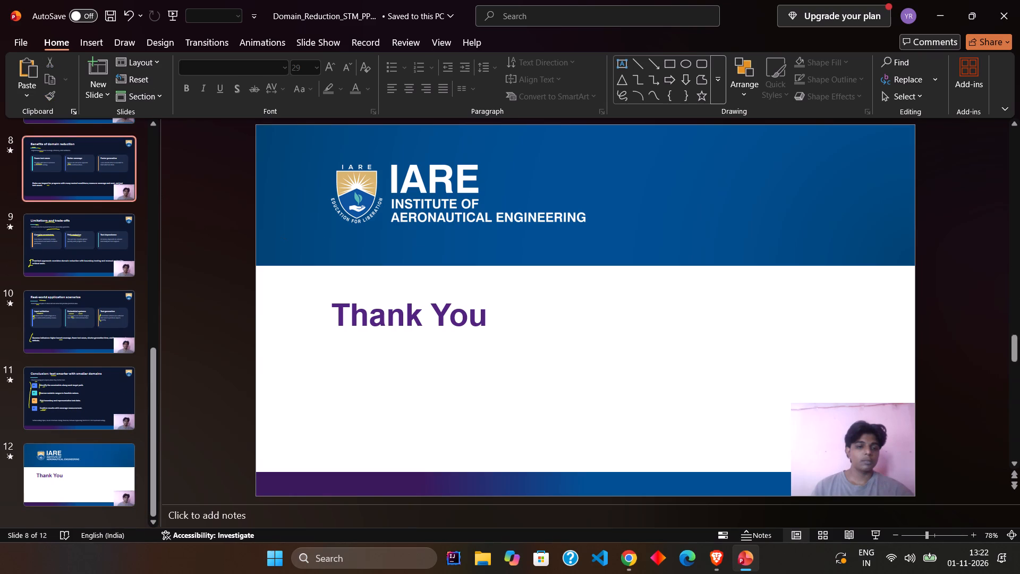
# Create a video of the presentation in Full HD (1080p) using the recorded timings and narrations.
pyautogui.click(349, 49)
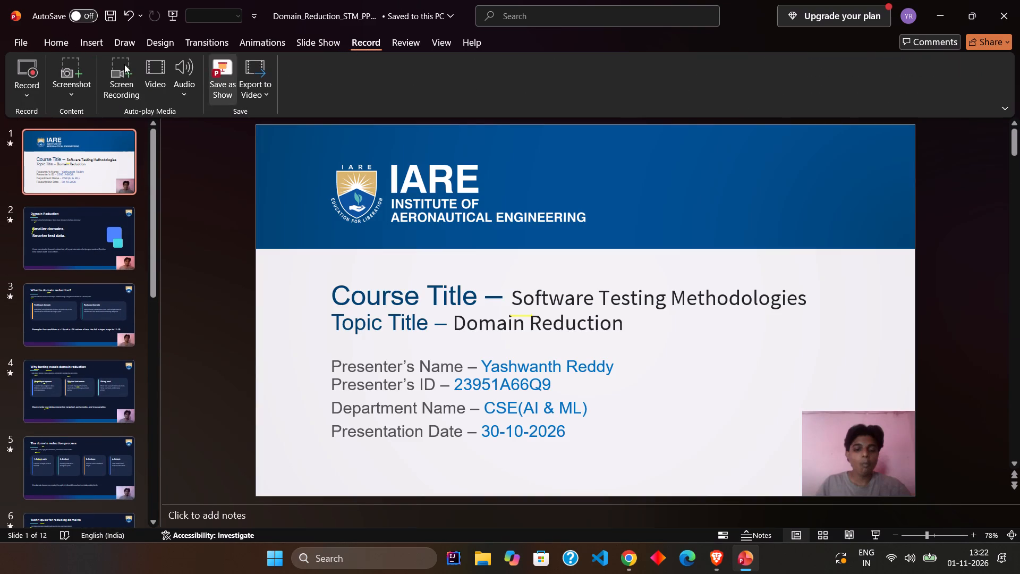
pyautogui.click(259, 64)
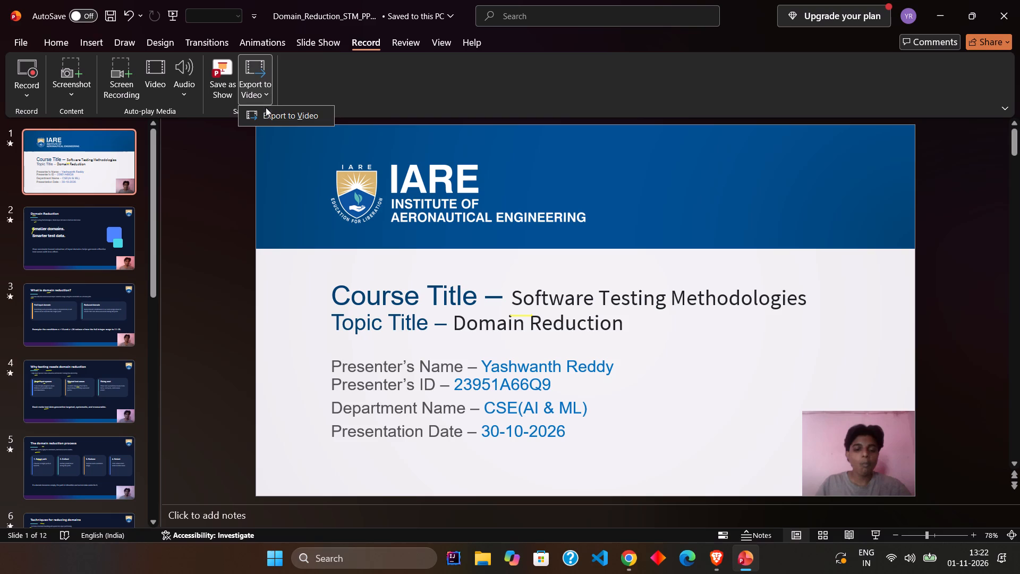
pyautogui.click(269, 111)
pyautogui.click(435, 188)
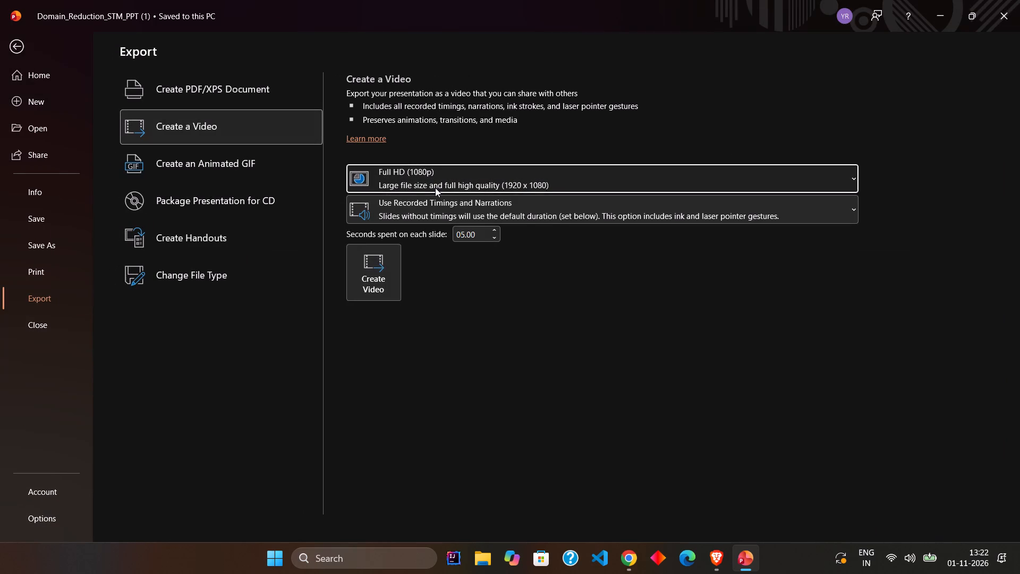
pyautogui.click(425, 282)
pyautogui.click(377, 277)
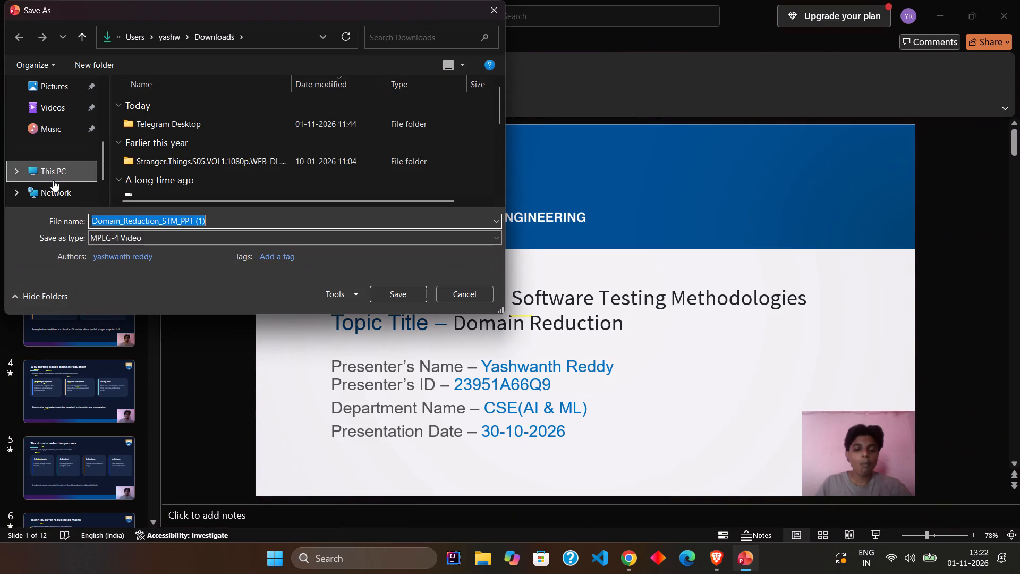
# Save the exported video to the Desktop as the MPEG-4 file Domain_Reduction_STM_PPT (1).
pyautogui.click(54, 187)
pyautogui.scroll(3, 57, 117)
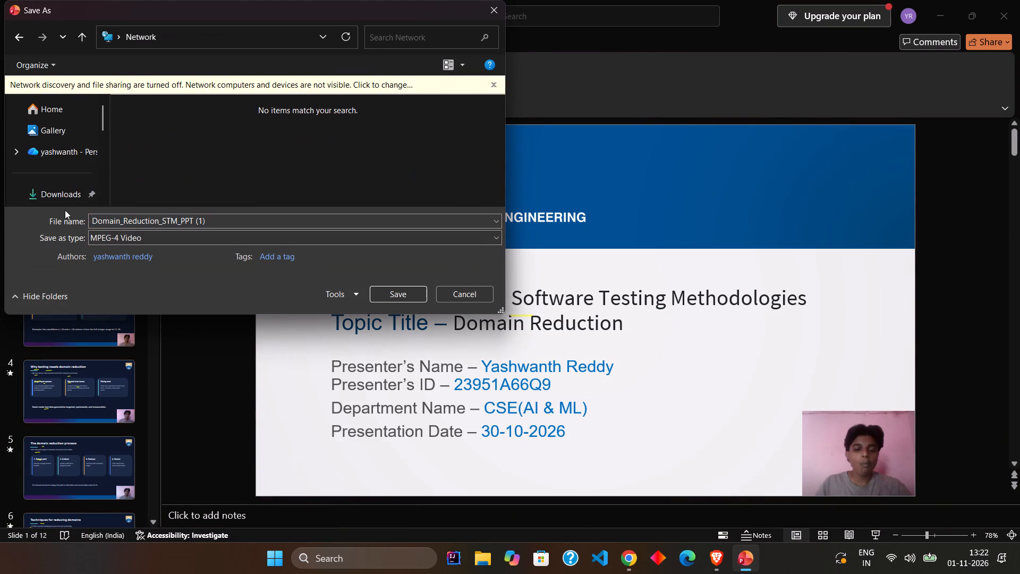
pyautogui.click(56, 202)
pyautogui.click(54, 188)
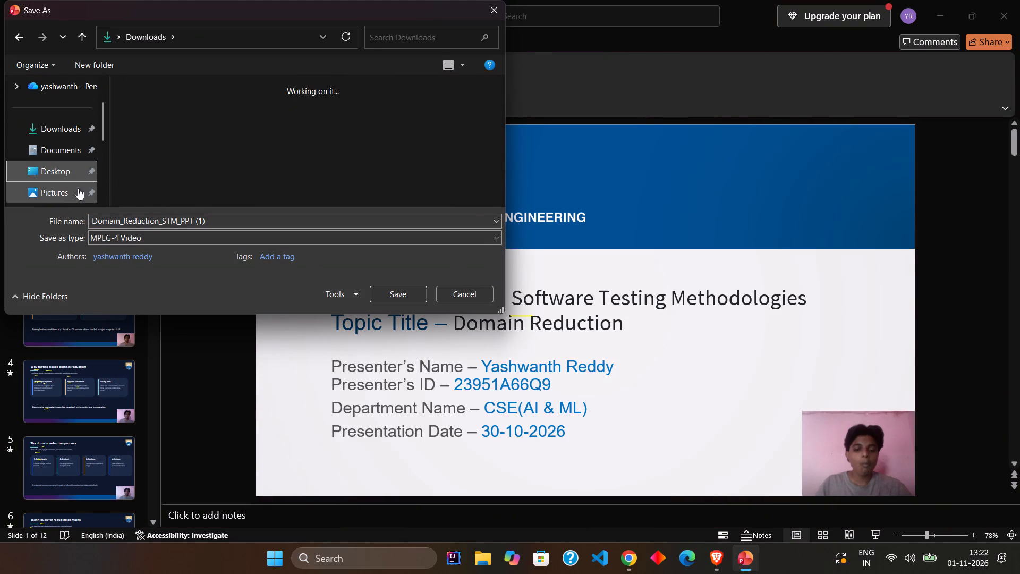
pyautogui.click(405, 295)
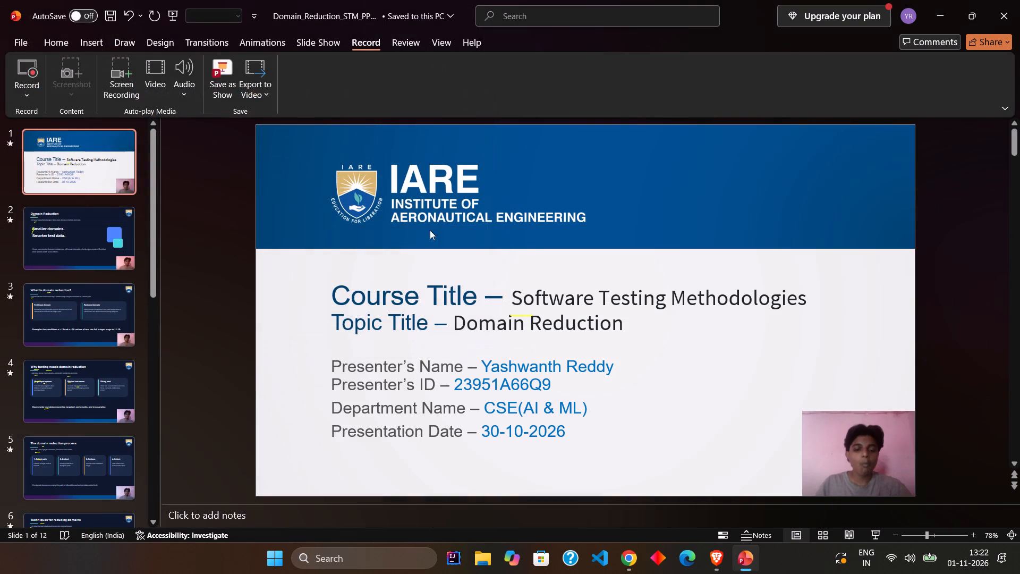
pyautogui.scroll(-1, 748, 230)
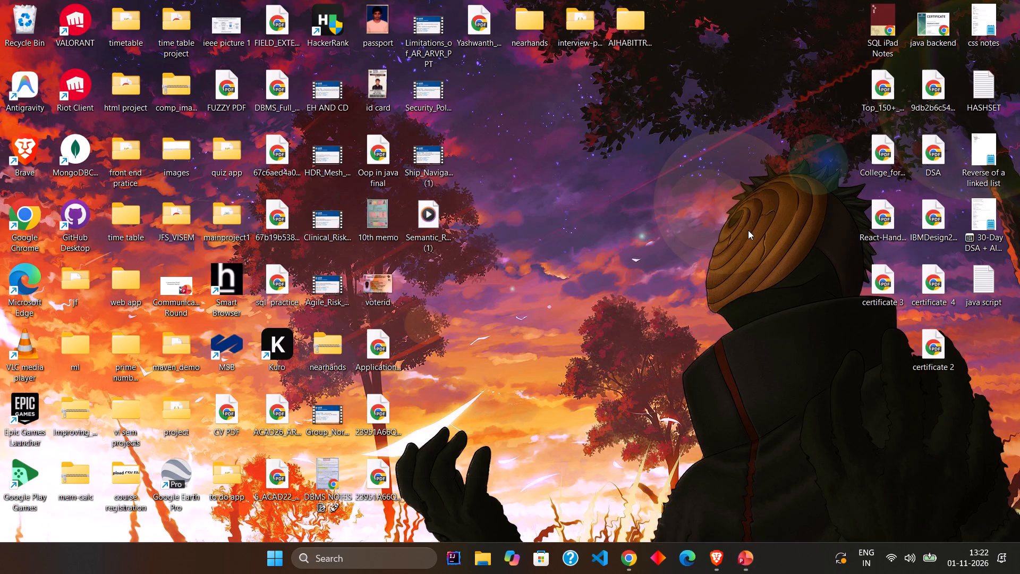
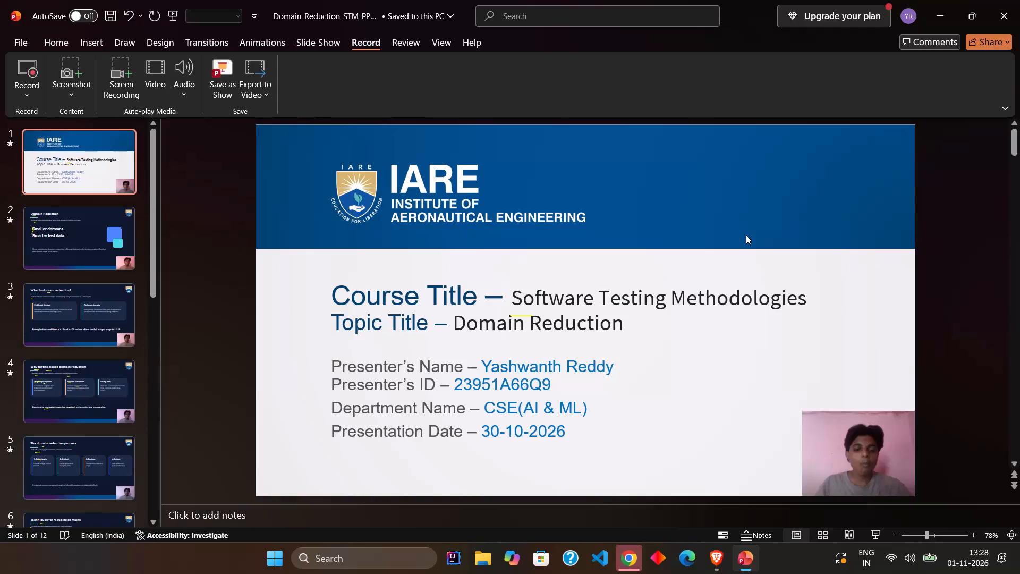
# Switch from the presentation to the Windows desktop to check the exported Domain Reduction video file.
pyautogui.click(746, 235)
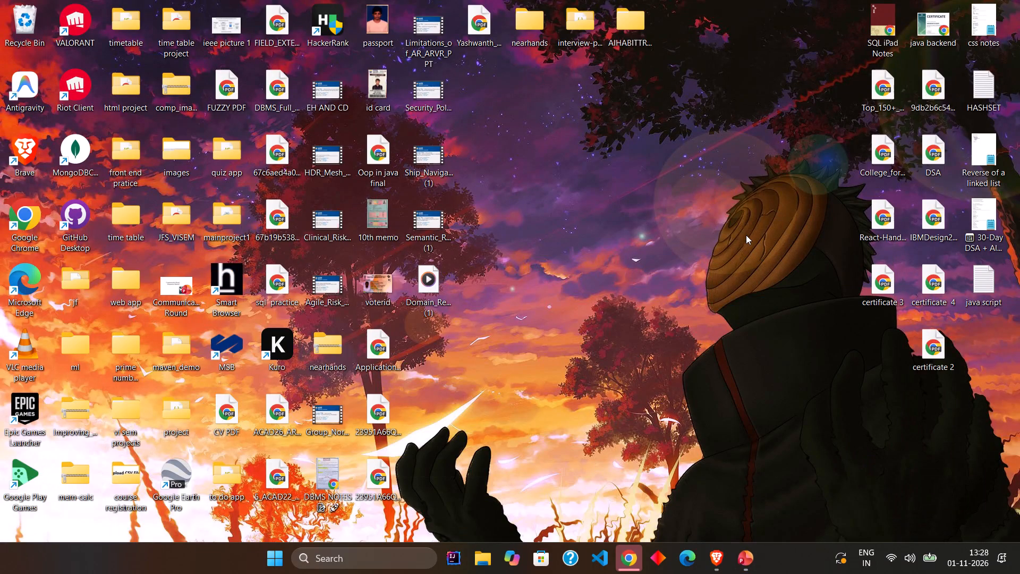
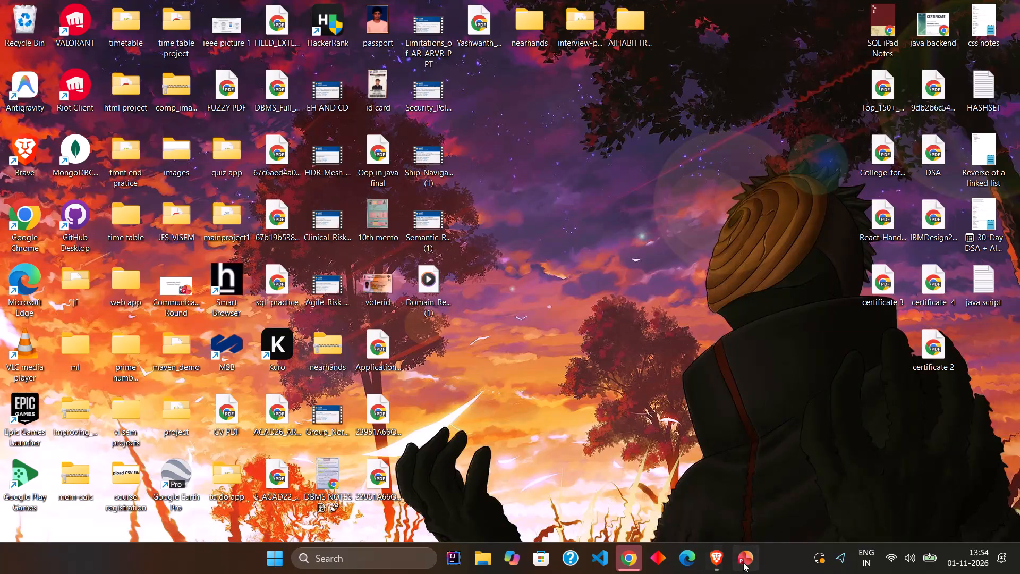
# Return to the presentation and close it, saving the changes to Domain_Reduction_STM_PPT (1).pptx in the Downloads folder.
pyautogui.click(745, 565)
pyautogui.click(1019, 0)
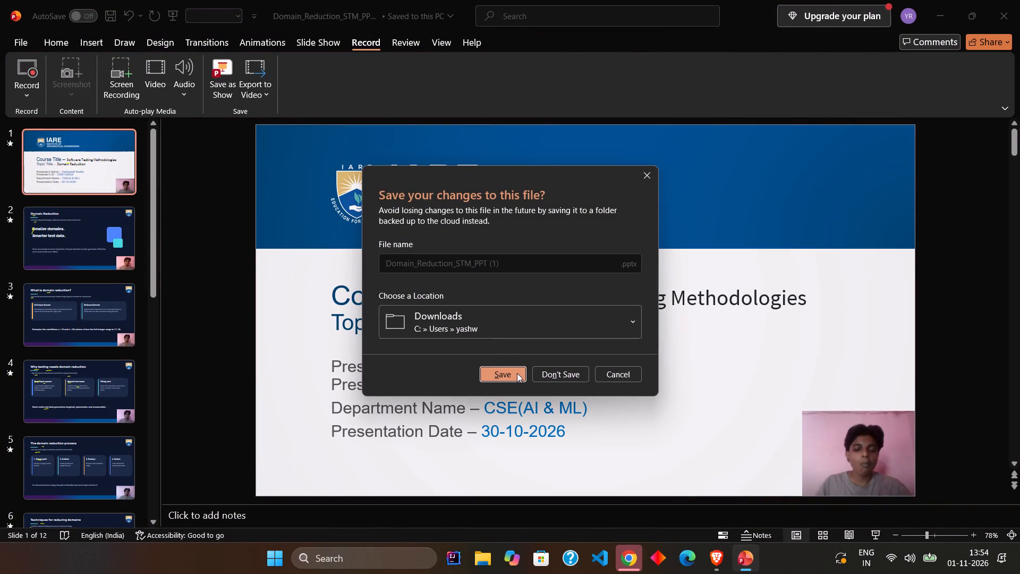
pyautogui.click(517, 373)
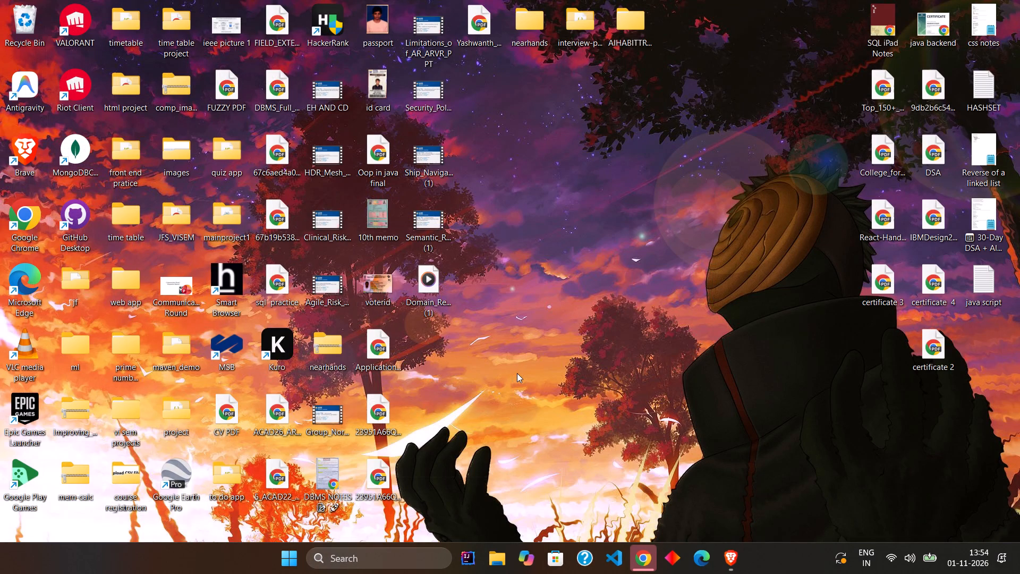
# Switch to the Brave browser and open the YouTube home feed.
pyautogui.click(723, 561)
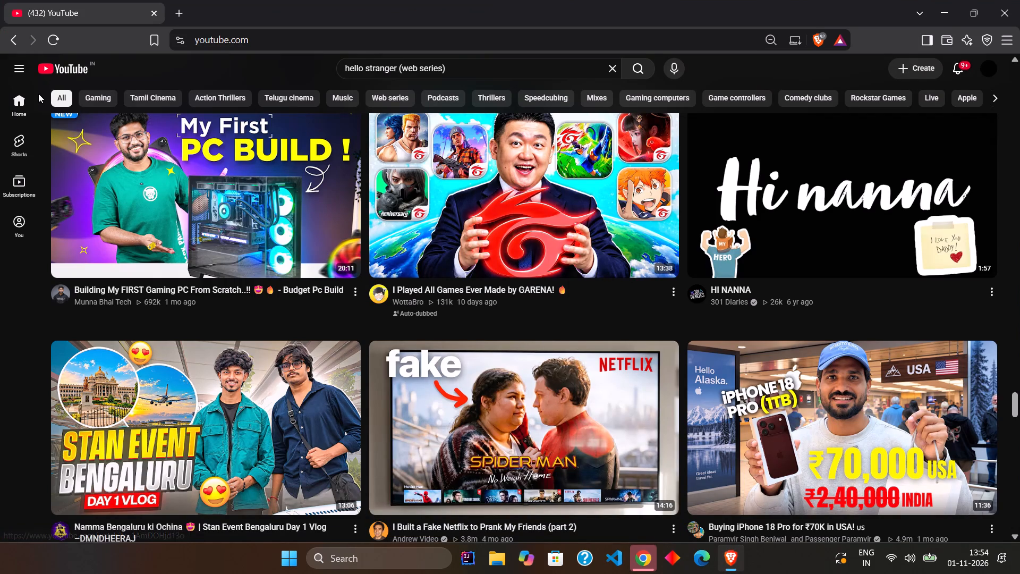
pyautogui.click(19, 104)
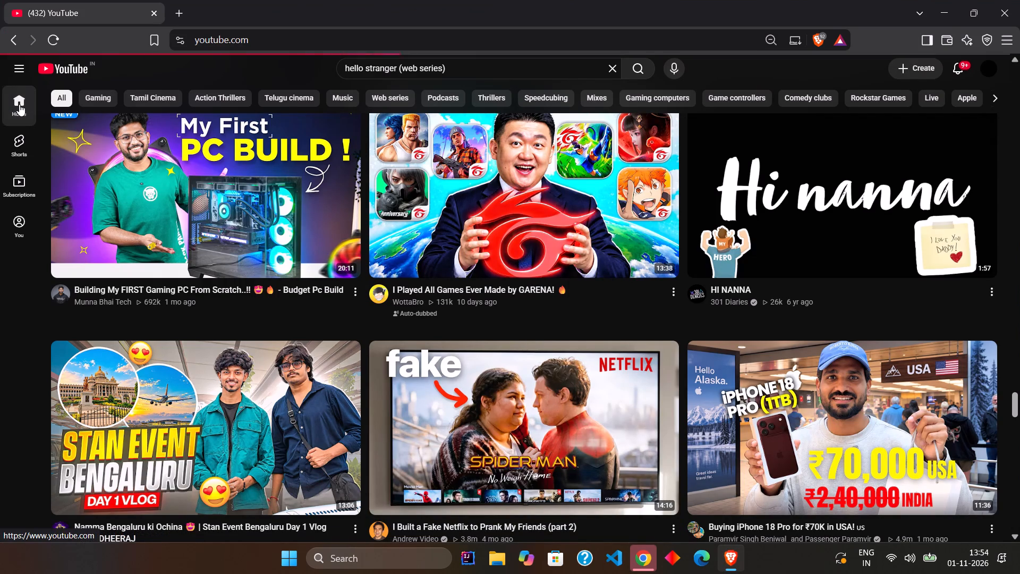